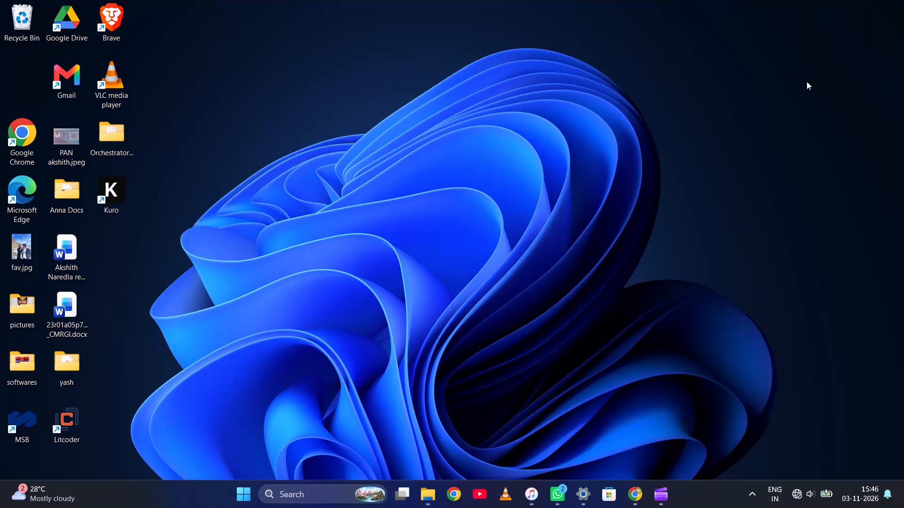
# Switch to the Clipchamp video editor.
pyautogui.click(663, 495)
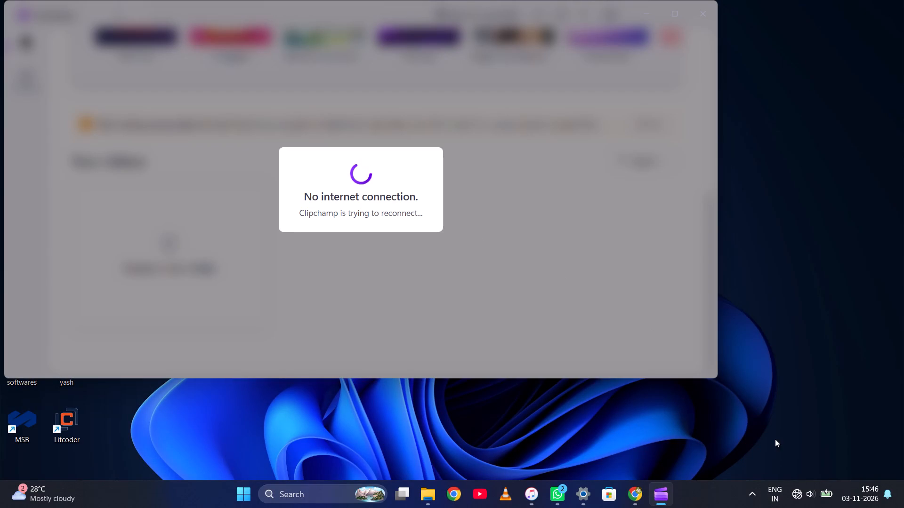
# Open the list of available Wi-Fi networks and select the first secured network to get Clipchamp back online.
pyautogui.click(824, 499)
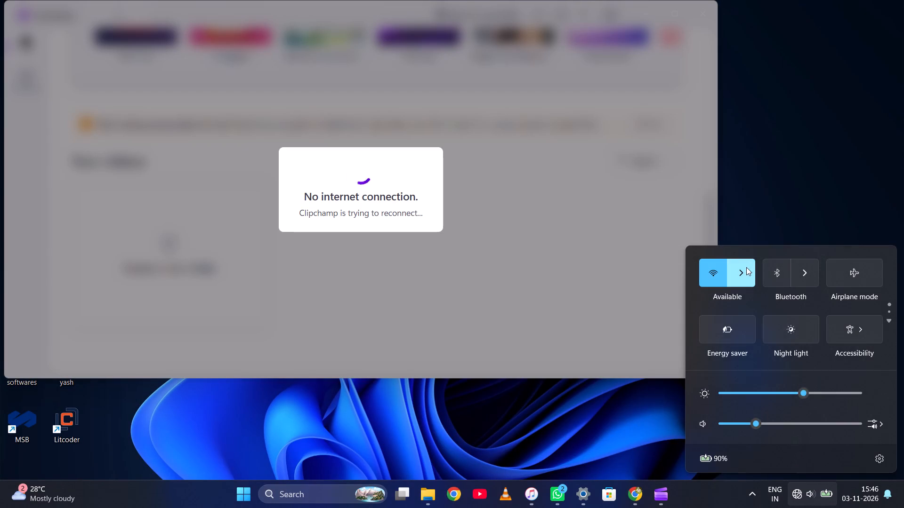
pyautogui.click(745, 268)
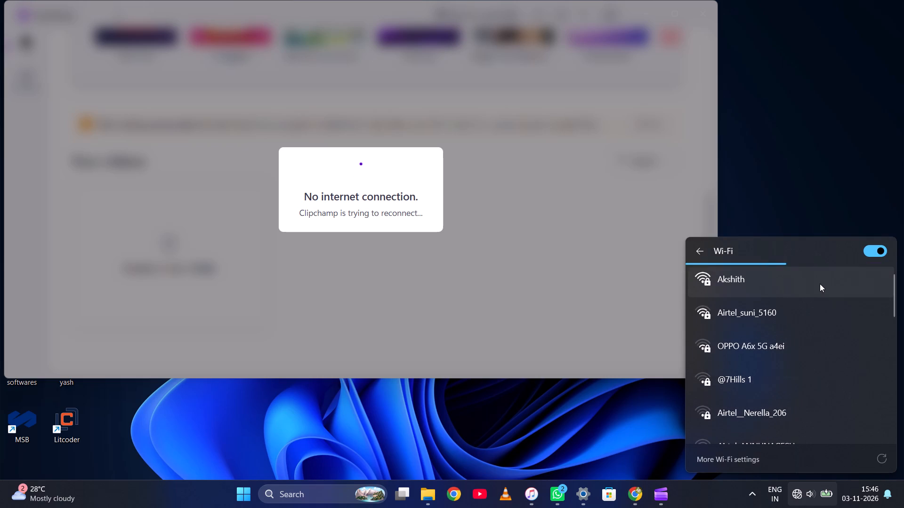
pyautogui.click(820, 284)
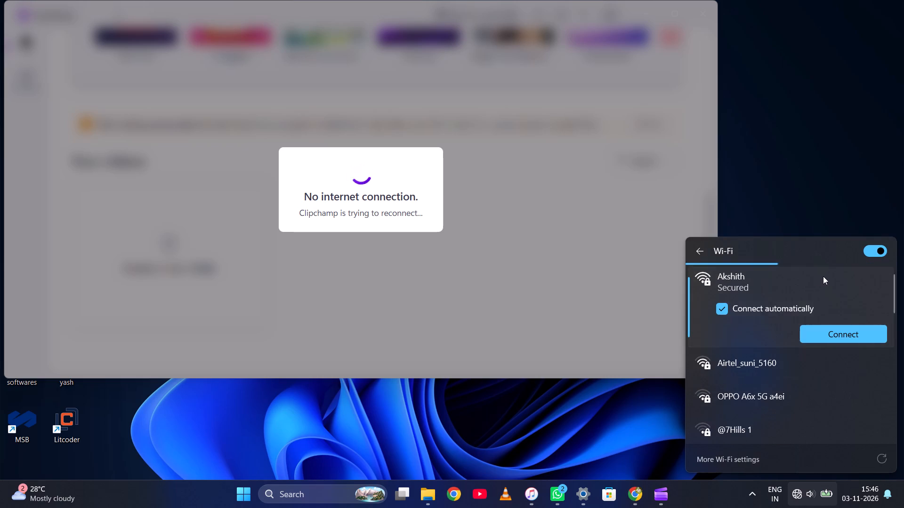
pyautogui.click(806, 214)
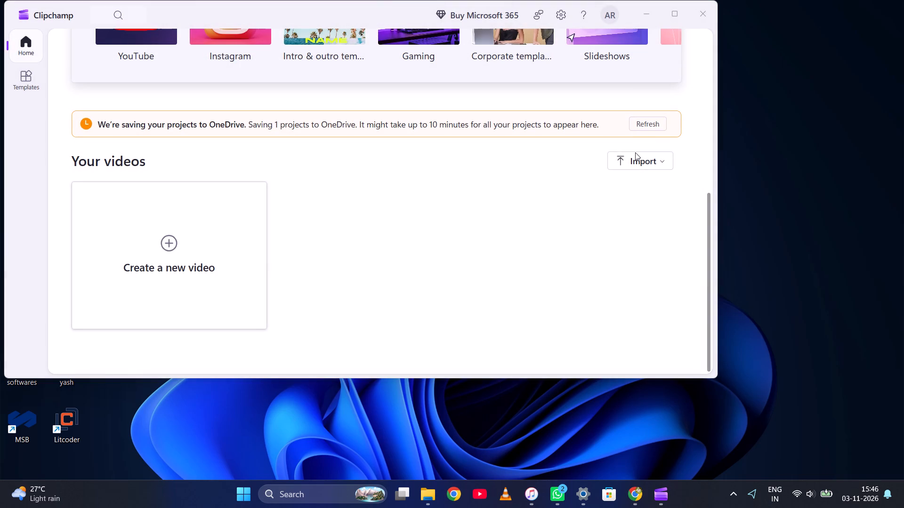
# Start importing a project file into Clipchamp and browse to the Downloads folder to find it.
pyautogui.click(633, 159)
pyautogui.click(625, 179)
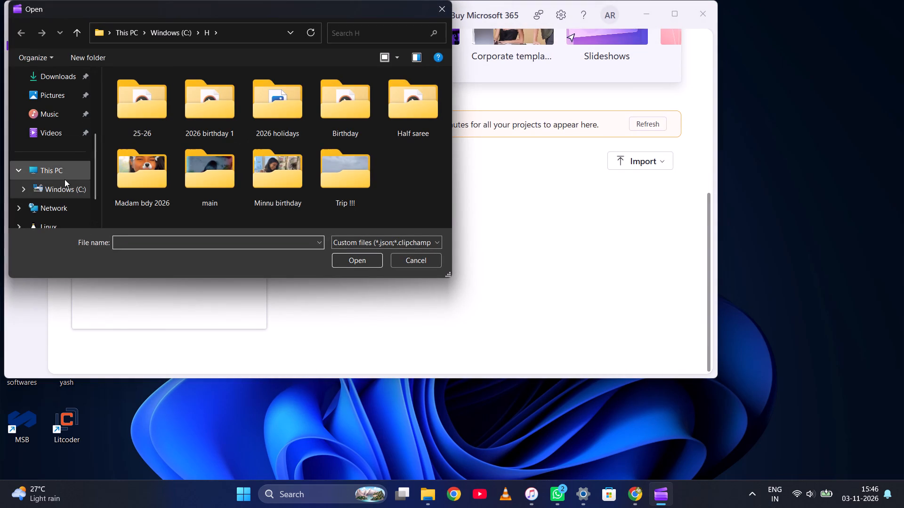
pyautogui.click(59, 186)
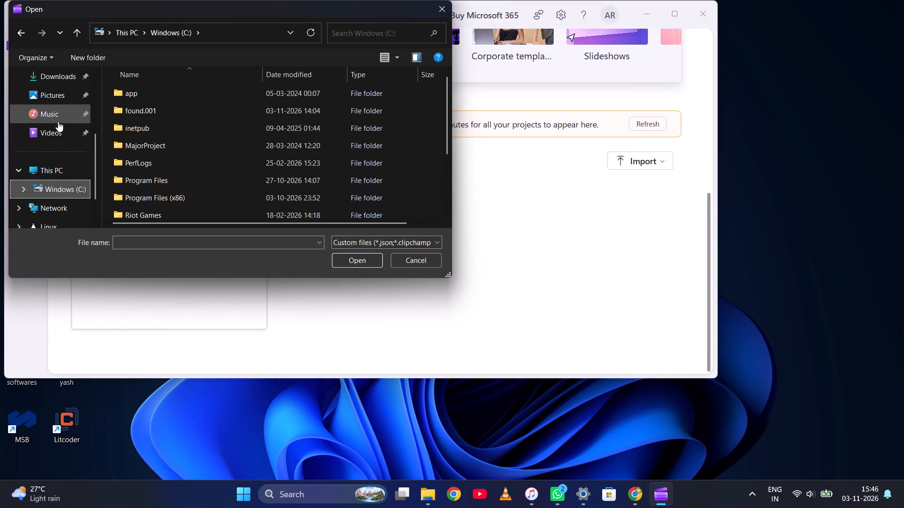
pyautogui.scroll(2, 58, 121)
pyautogui.scroll(-4, 192, 151)
pyautogui.scroll(3, 192, 151)
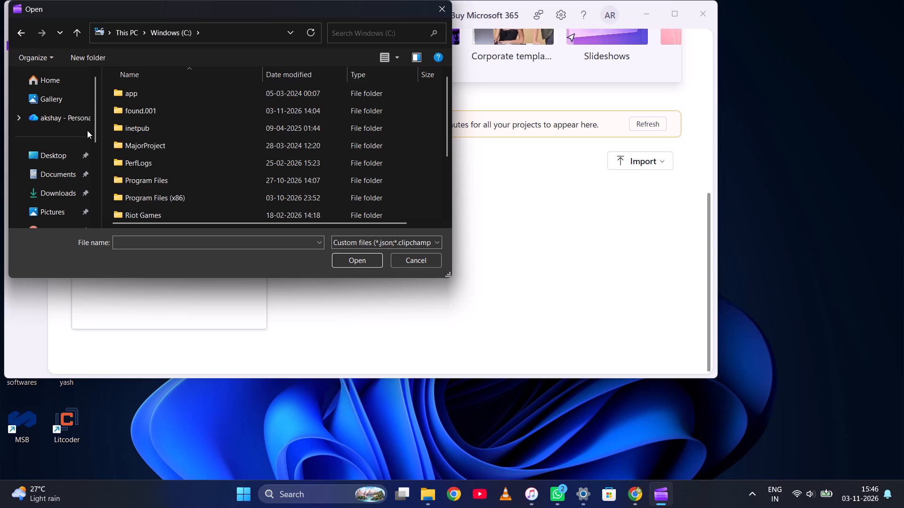
pyautogui.click(59, 185)
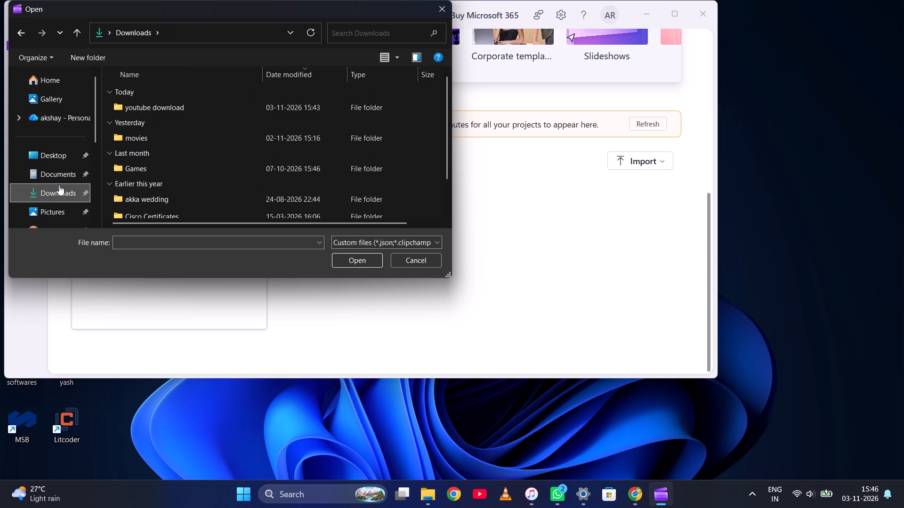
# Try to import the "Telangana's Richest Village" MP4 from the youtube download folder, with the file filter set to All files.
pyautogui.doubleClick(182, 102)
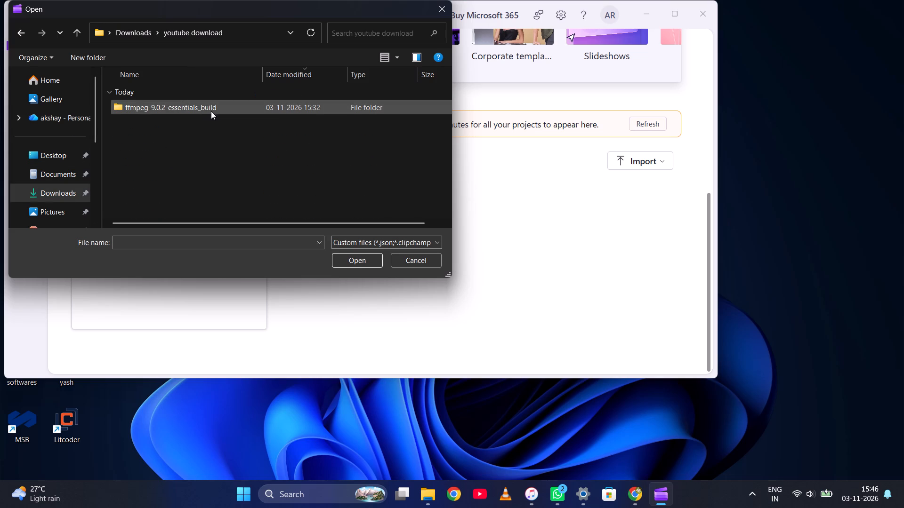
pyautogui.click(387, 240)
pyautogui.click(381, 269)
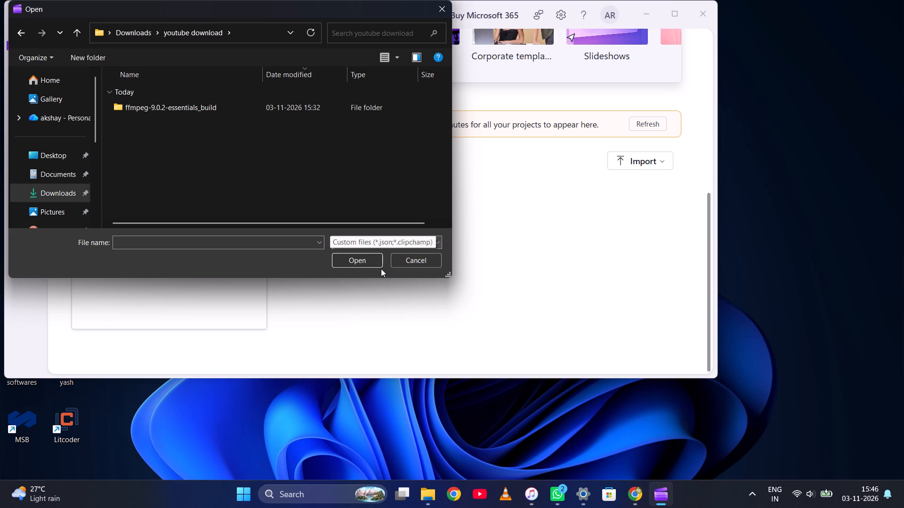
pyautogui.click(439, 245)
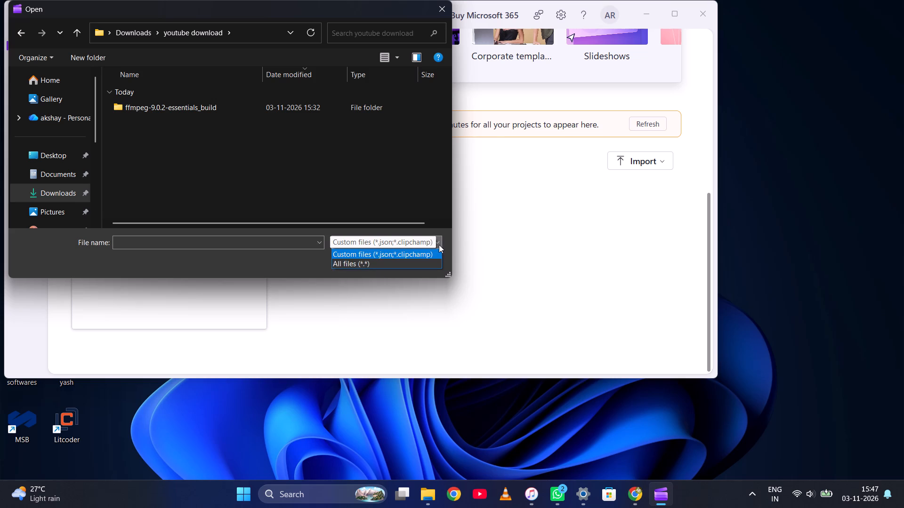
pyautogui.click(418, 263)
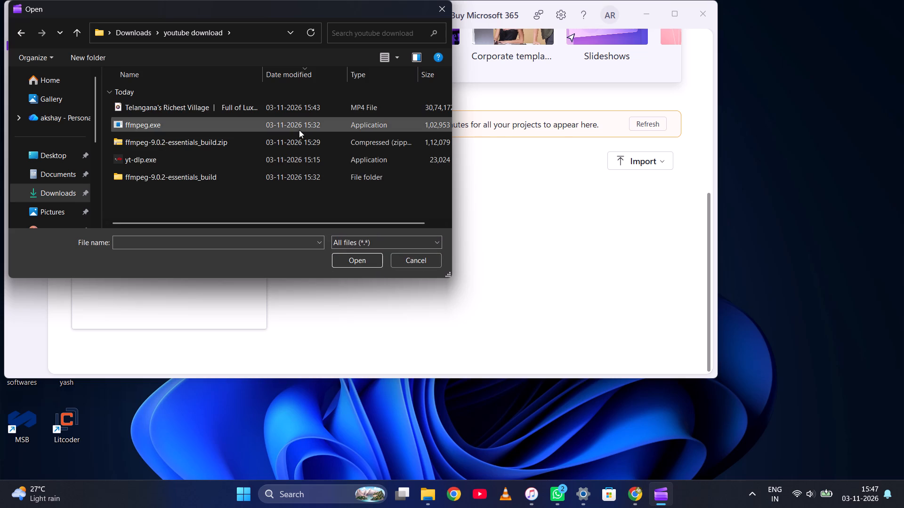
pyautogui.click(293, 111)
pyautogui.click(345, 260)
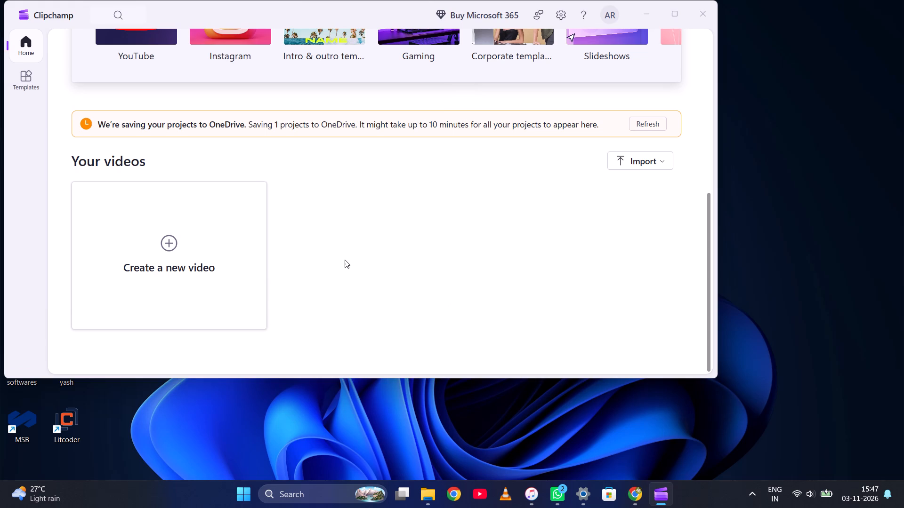
# Review the OneDrive and Local storage settings, then close the settings.
pyautogui.scroll(4, 420, 210)
pyautogui.scroll(-6, 420, 210)
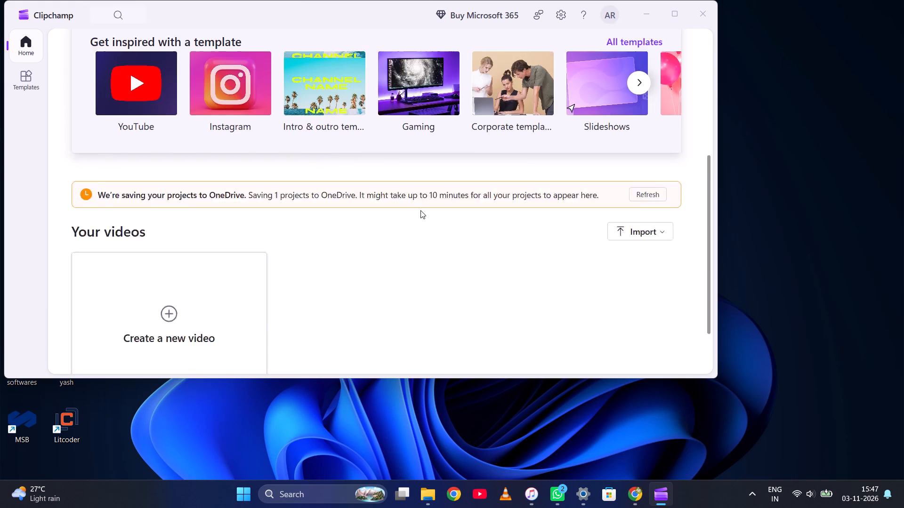
pyautogui.scroll(5, 420, 210)
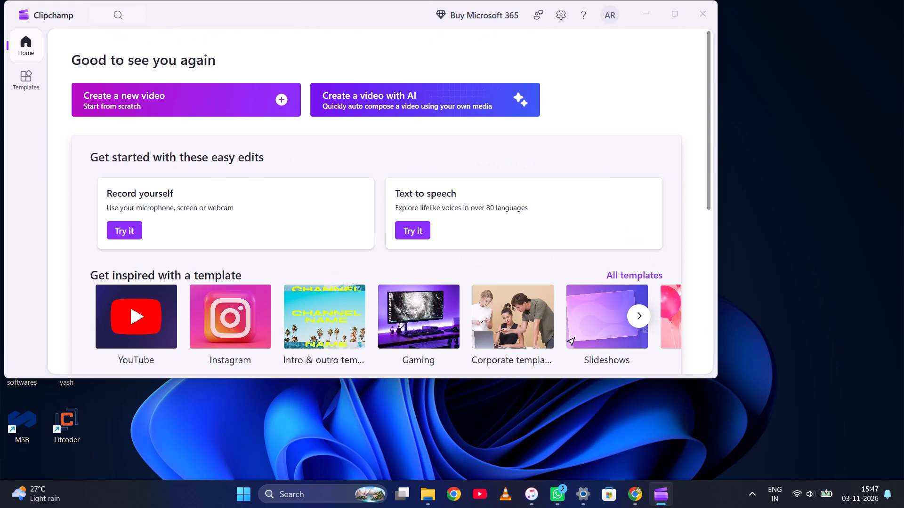
pyautogui.scroll(1, 420, 210)
pyautogui.click(566, 14)
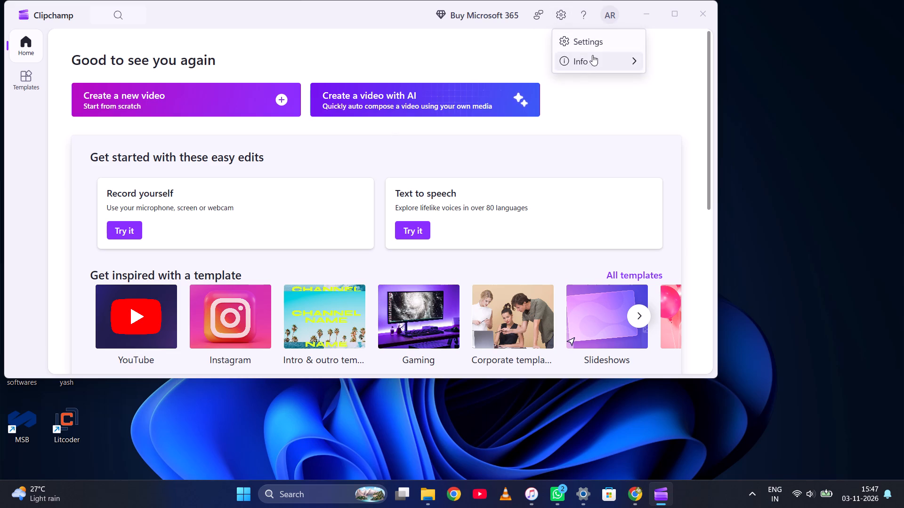
pyautogui.click(607, 43)
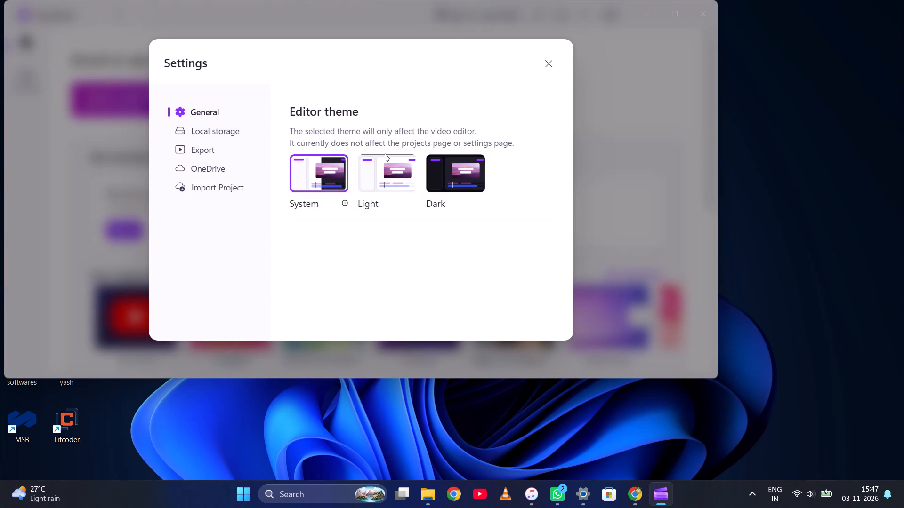
pyautogui.click(200, 168)
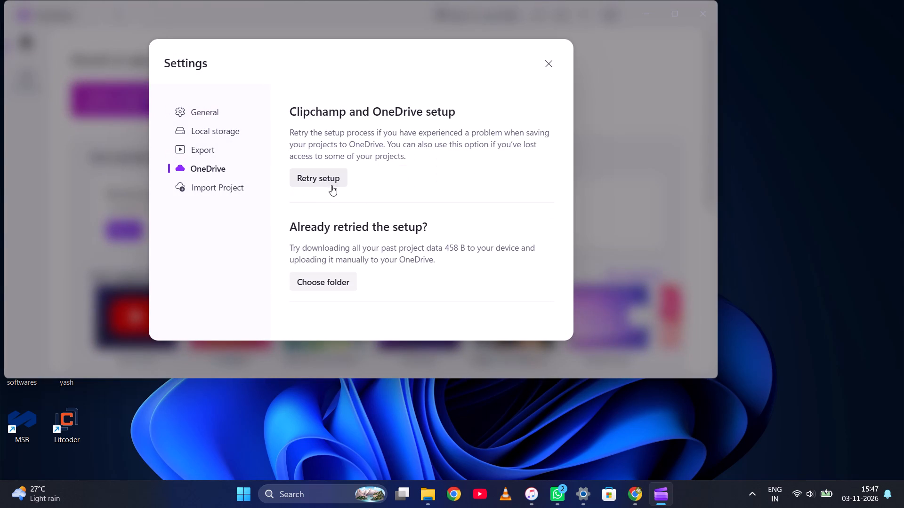
pyautogui.scroll(-1, 331, 183)
pyautogui.click(208, 126)
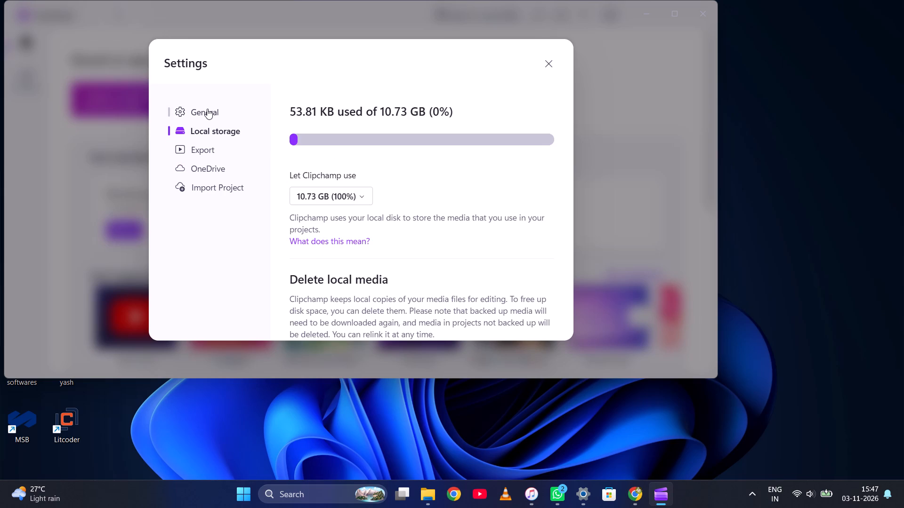
pyautogui.click(549, 58)
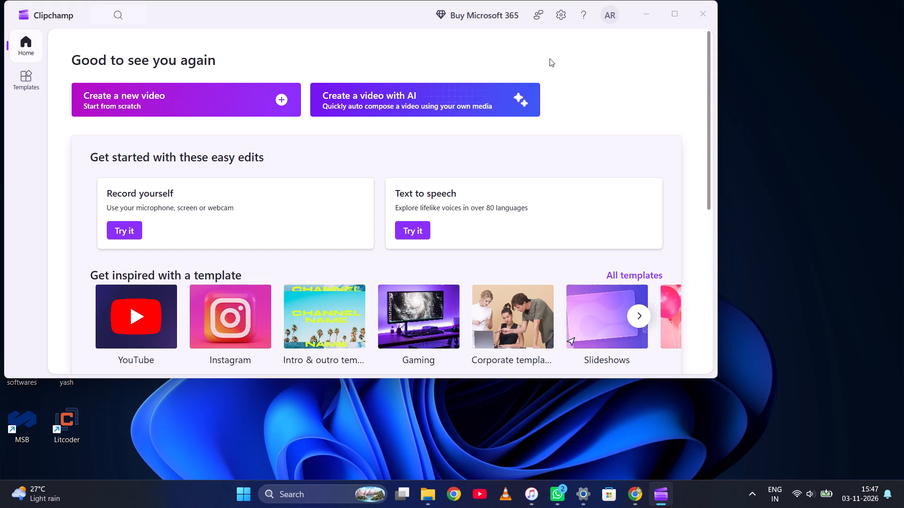
# Refresh the status of projects being saved to OneDrive above Your videos.
pyautogui.scroll(-6, 367, 203)
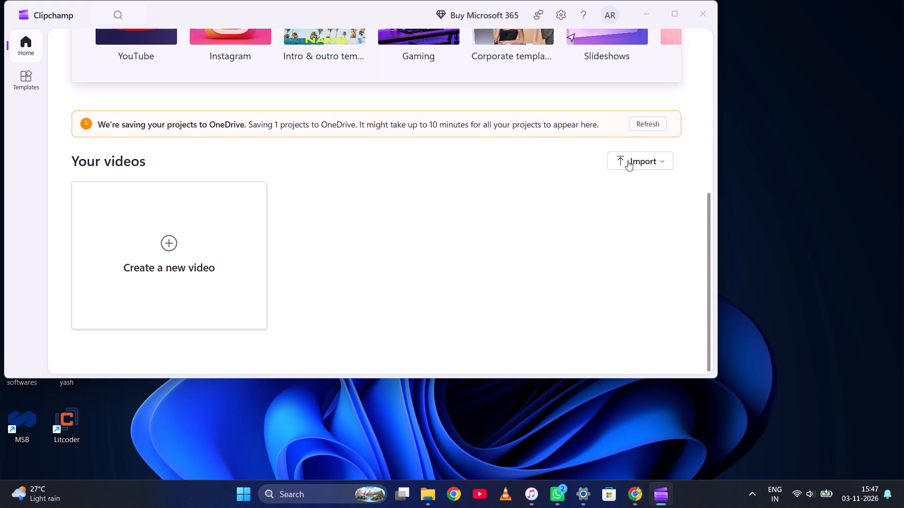
pyautogui.click(634, 158)
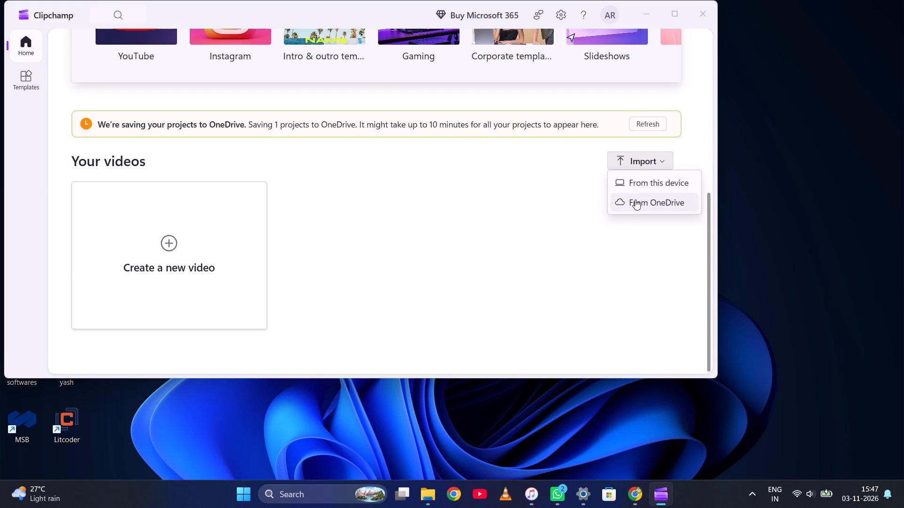
pyautogui.click(535, 171)
pyautogui.click(648, 124)
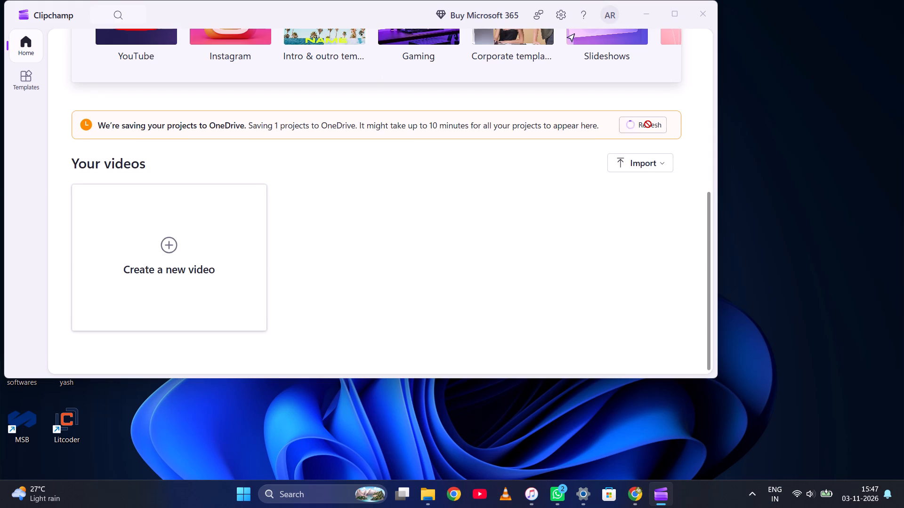
pyautogui.scroll(-3, 511, 221)
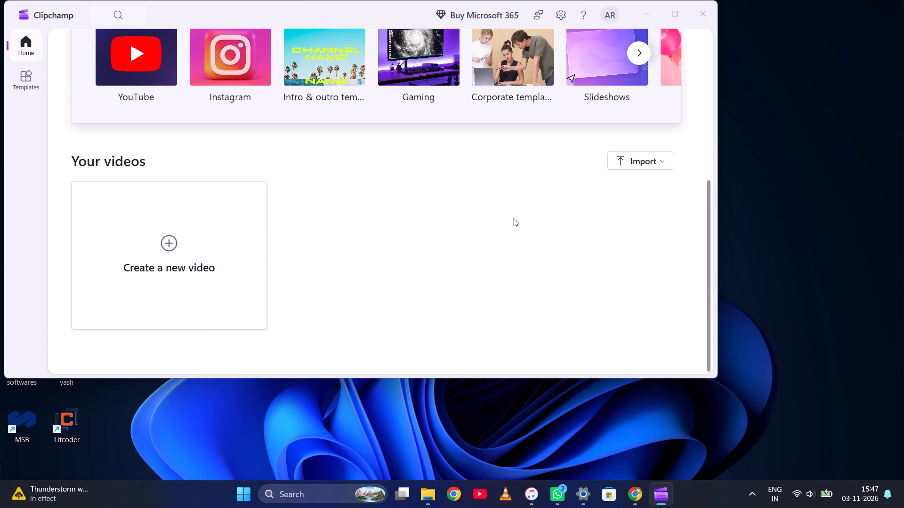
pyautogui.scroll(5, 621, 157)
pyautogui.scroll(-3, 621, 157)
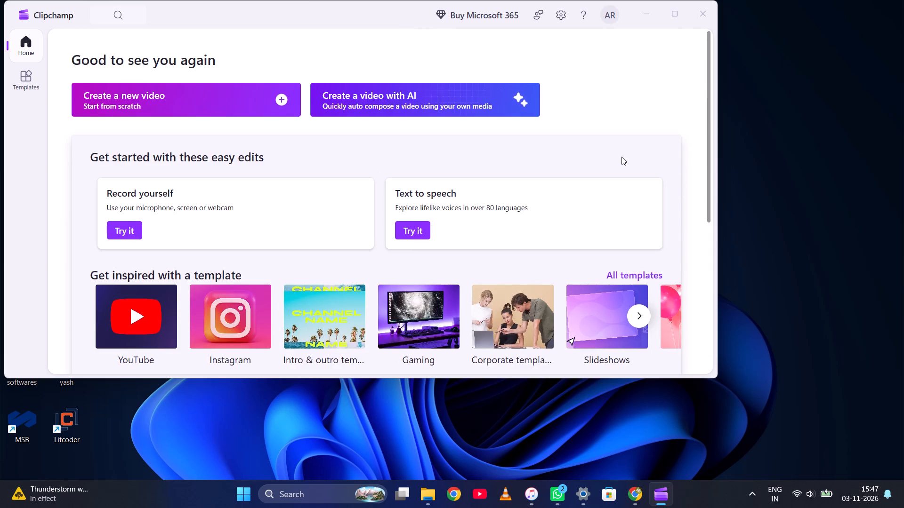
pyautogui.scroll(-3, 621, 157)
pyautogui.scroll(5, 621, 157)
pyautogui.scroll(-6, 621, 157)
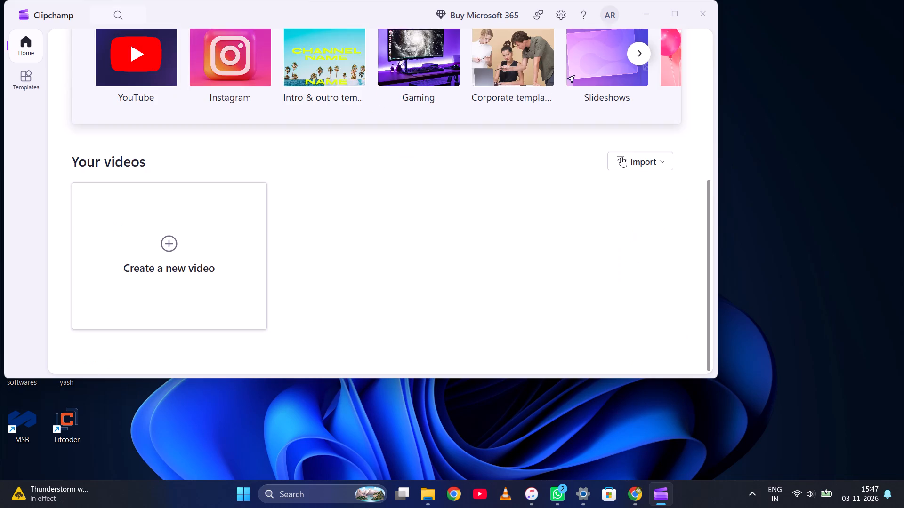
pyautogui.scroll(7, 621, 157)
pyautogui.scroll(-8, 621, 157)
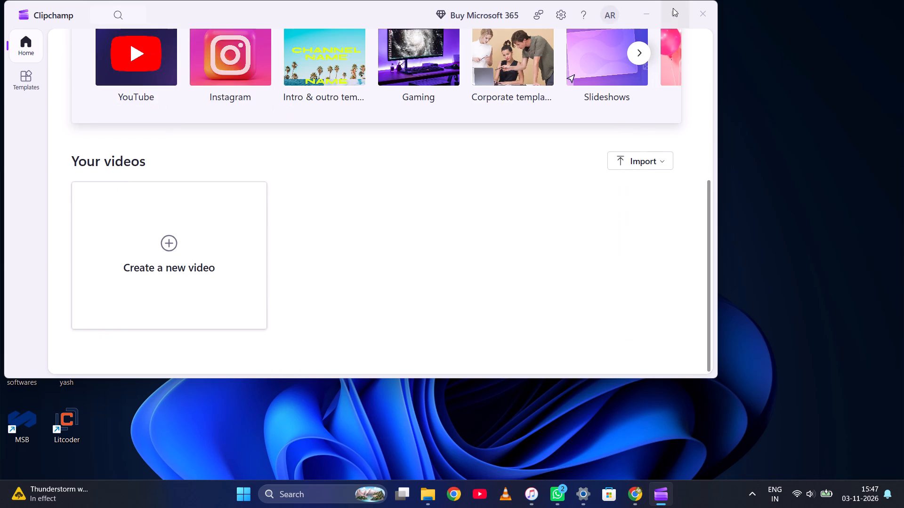
# Maximize the Clipchamp window.
pyautogui.click(673, 8)
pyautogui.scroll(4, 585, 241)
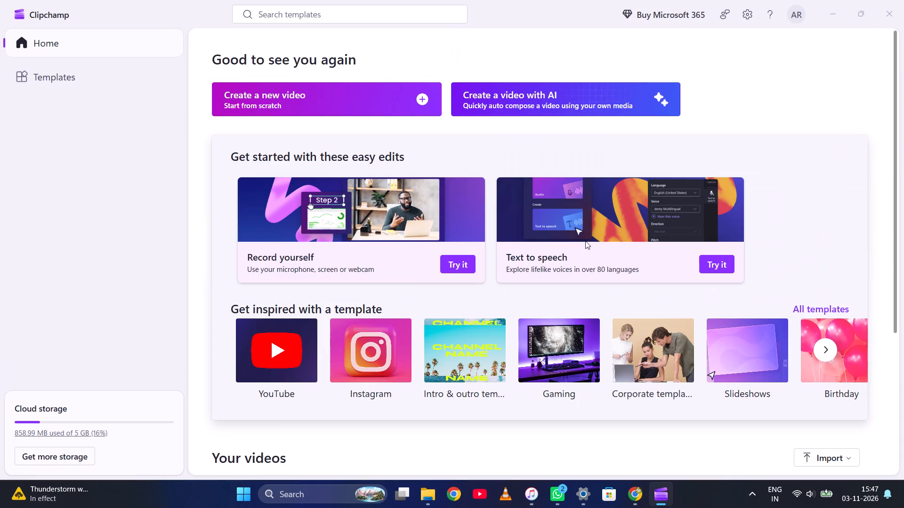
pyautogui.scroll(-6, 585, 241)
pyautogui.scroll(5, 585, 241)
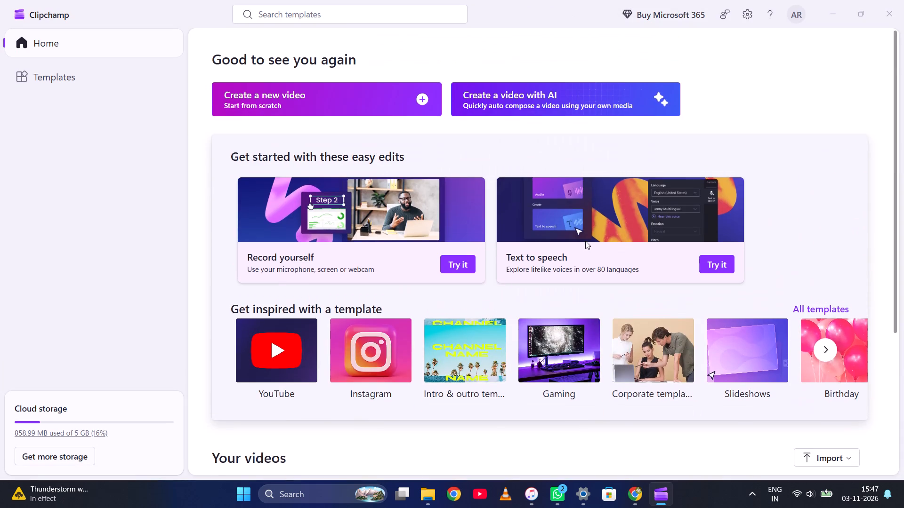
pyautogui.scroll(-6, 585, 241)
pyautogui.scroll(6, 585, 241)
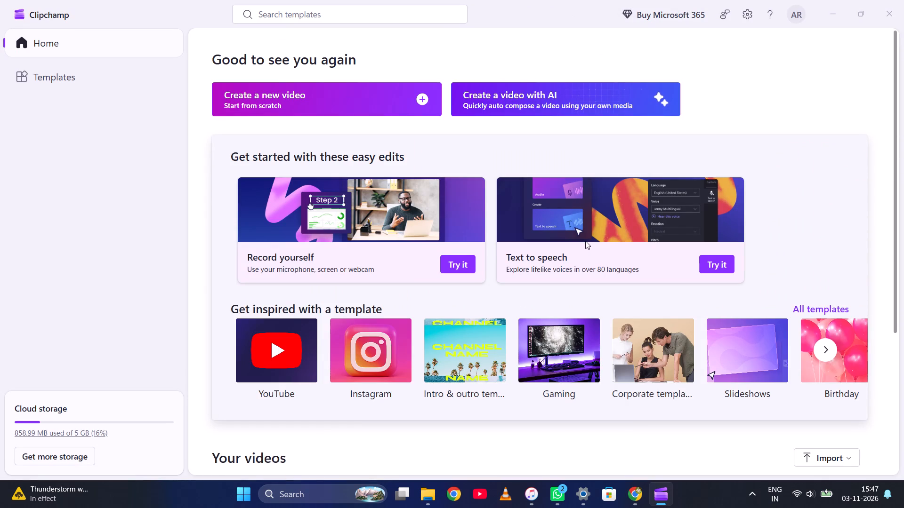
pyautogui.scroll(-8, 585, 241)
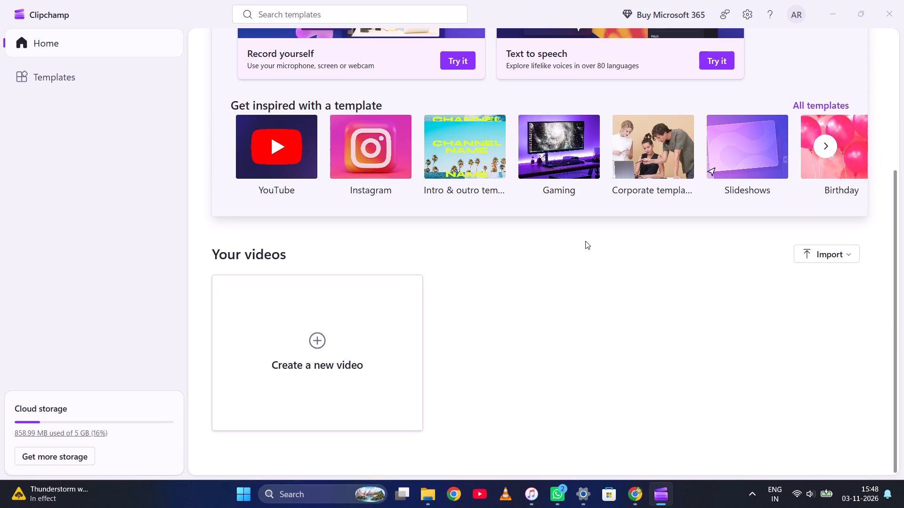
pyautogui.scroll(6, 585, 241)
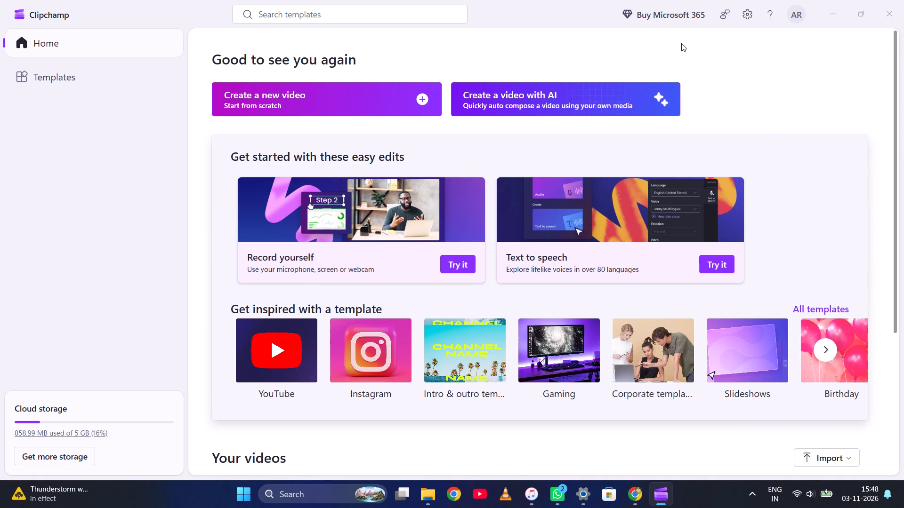
# Review the Local storage settings, including the storage limit and local media deletion options, and close the settings.
pyautogui.click(750, 20)
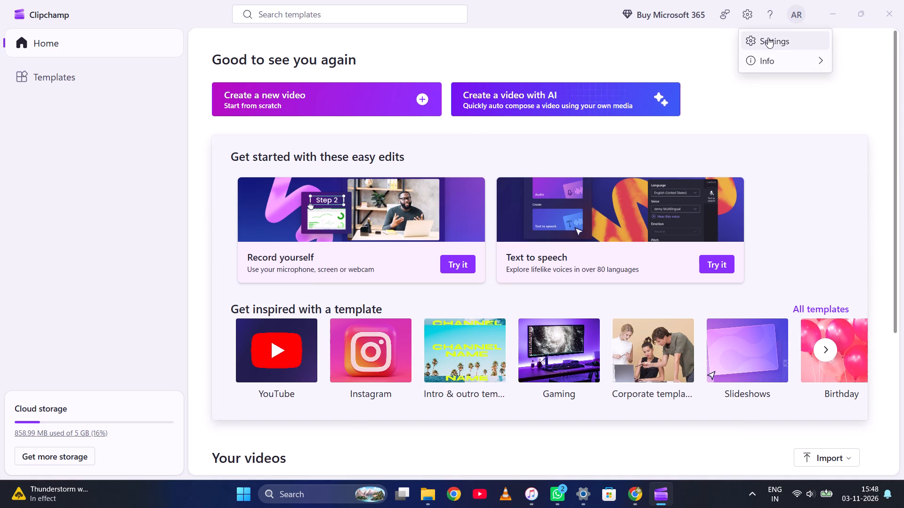
pyautogui.click(768, 38)
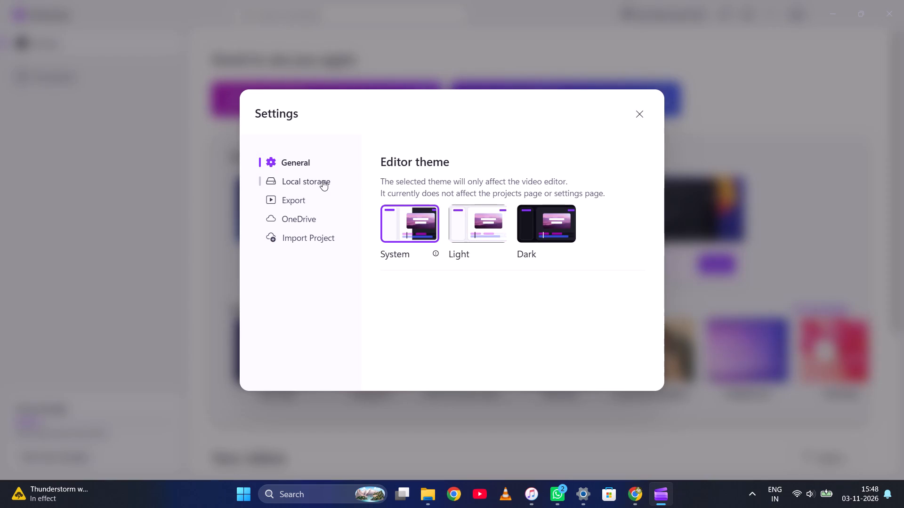
pyautogui.click(320, 180)
pyautogui.scroll(-2, 424, 190)
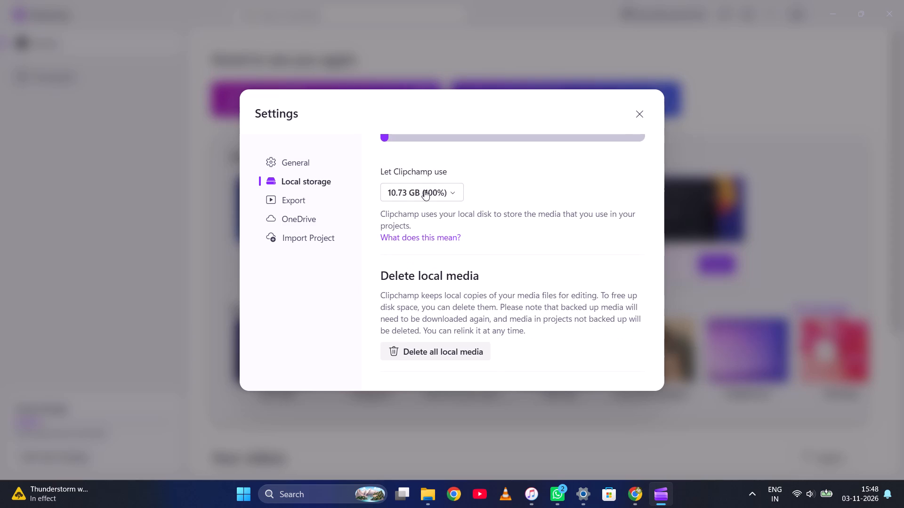
pyautogui.scroll(-2, 424, 190)
pyautogui.click(642, 115)
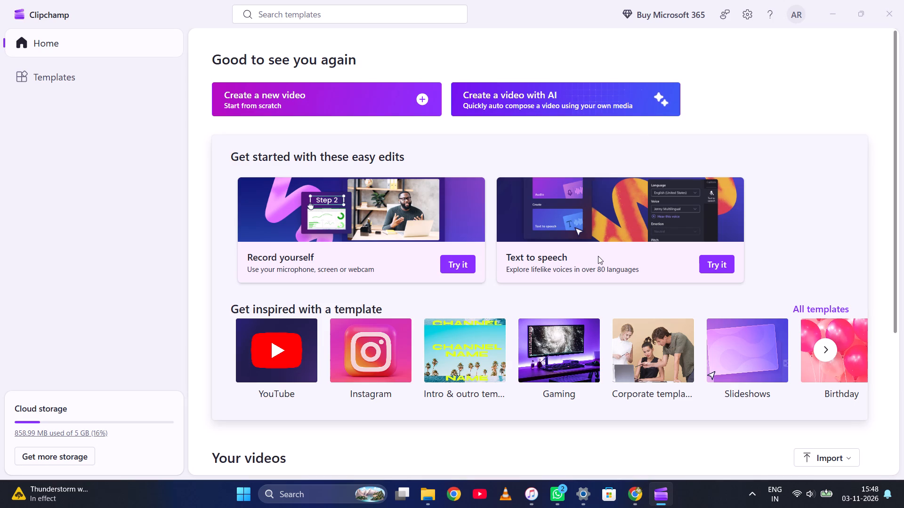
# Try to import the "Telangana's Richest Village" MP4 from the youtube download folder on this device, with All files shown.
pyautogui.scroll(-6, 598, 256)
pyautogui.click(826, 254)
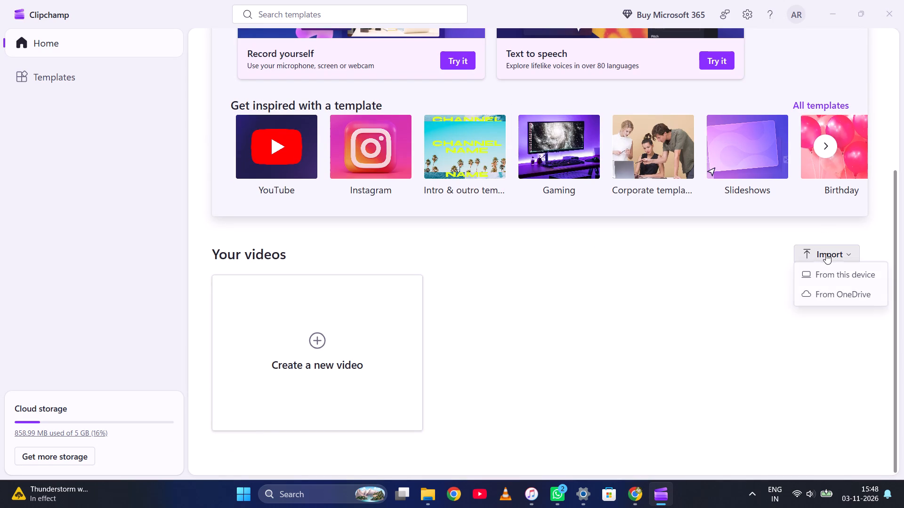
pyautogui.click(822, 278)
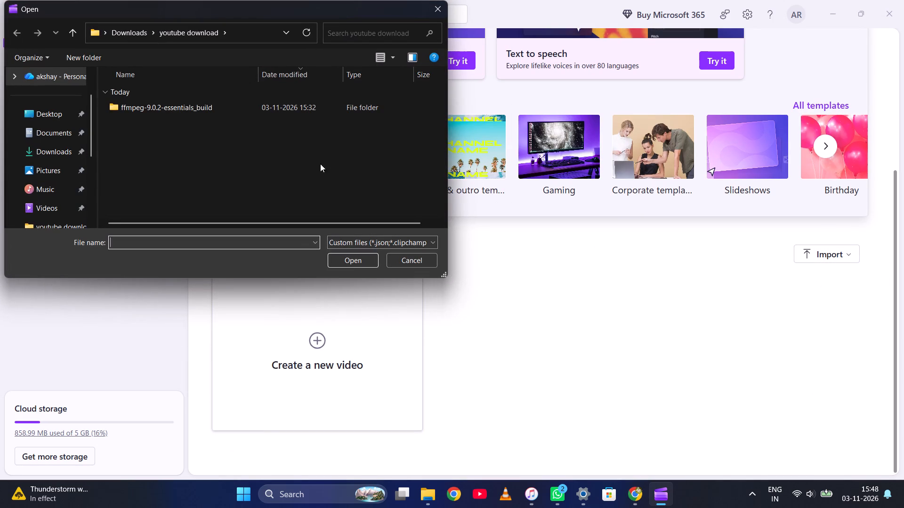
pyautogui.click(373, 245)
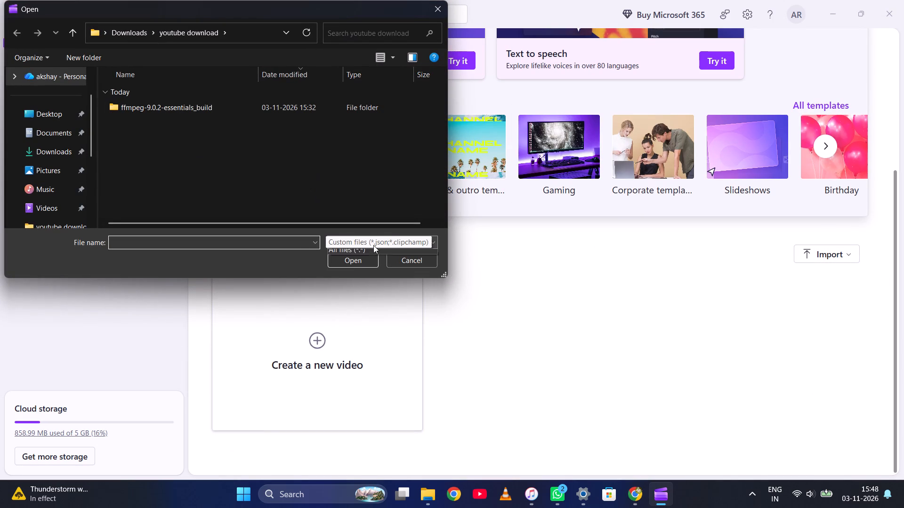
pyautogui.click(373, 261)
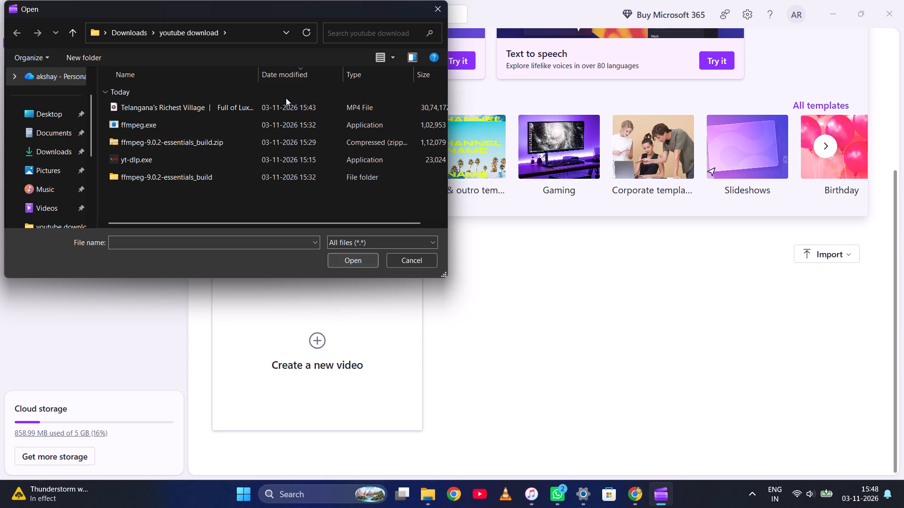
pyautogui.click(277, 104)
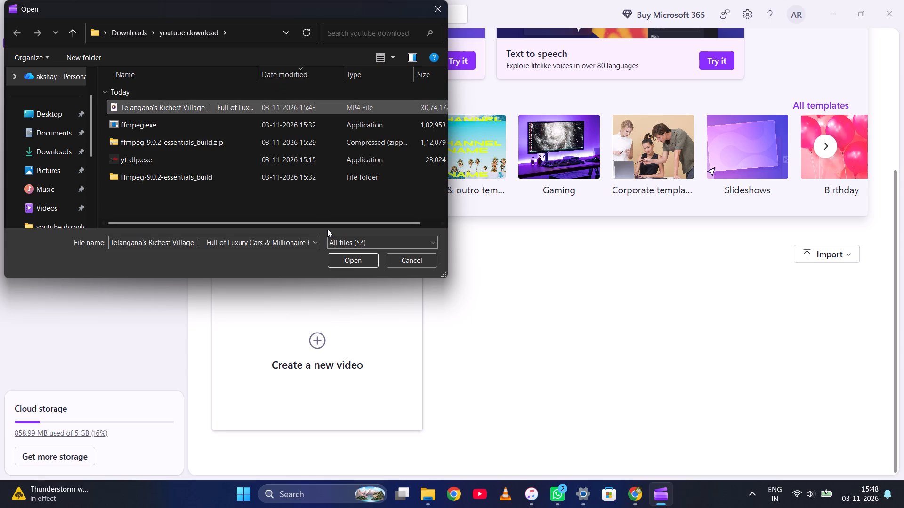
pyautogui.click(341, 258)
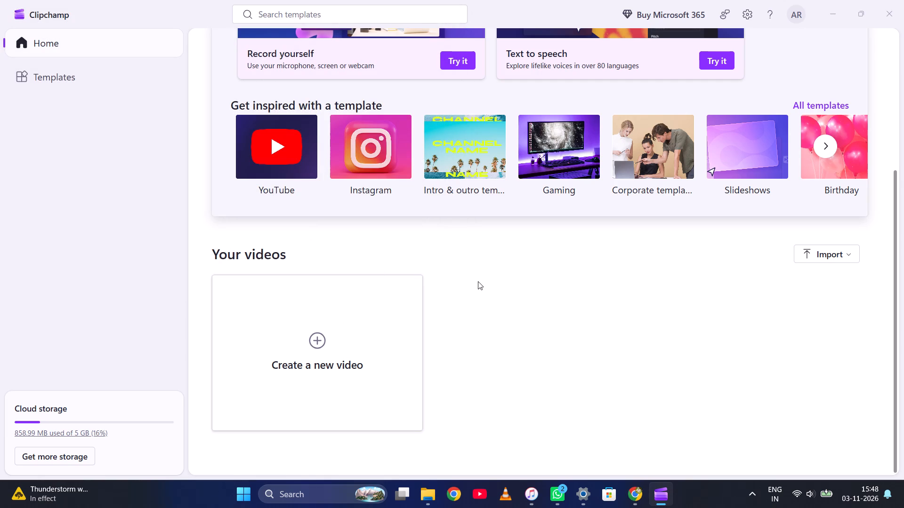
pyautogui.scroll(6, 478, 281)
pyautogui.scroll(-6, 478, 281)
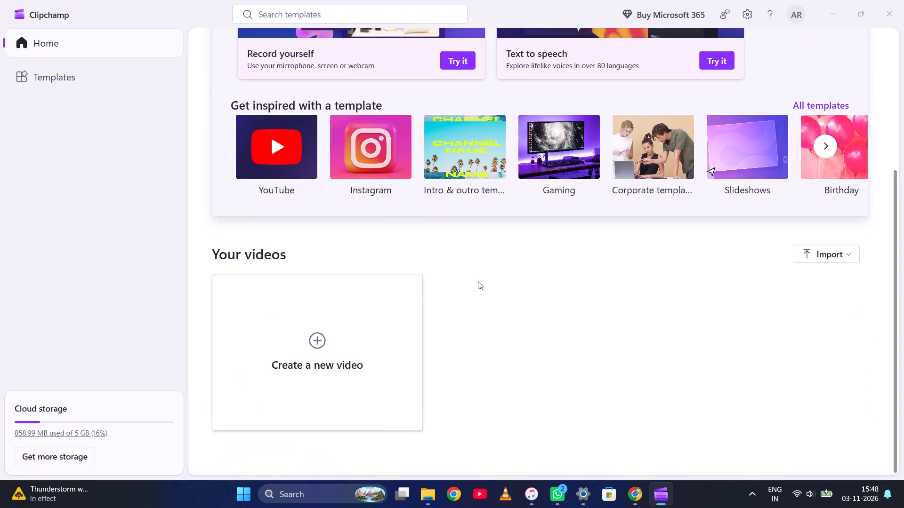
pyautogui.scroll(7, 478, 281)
# Close Clipchamp and reopen it by searching Windows for "clip".
pyautogui.click(903, 1)
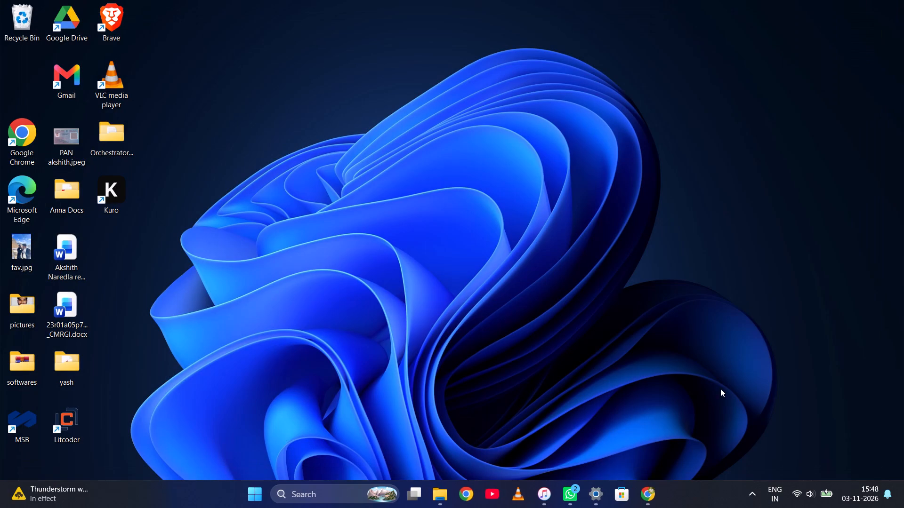
pyautogui.click(316, 490)
pyautogui.press('c')
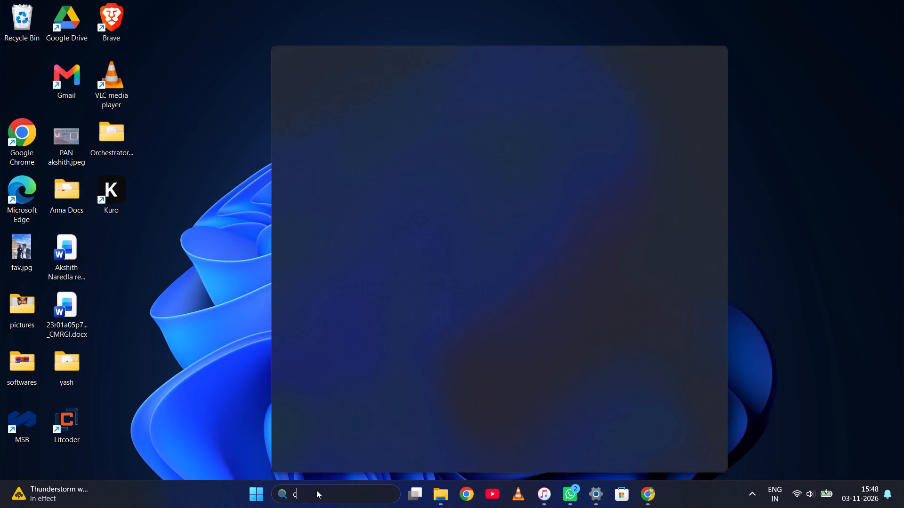
pyautogui.write('lip')
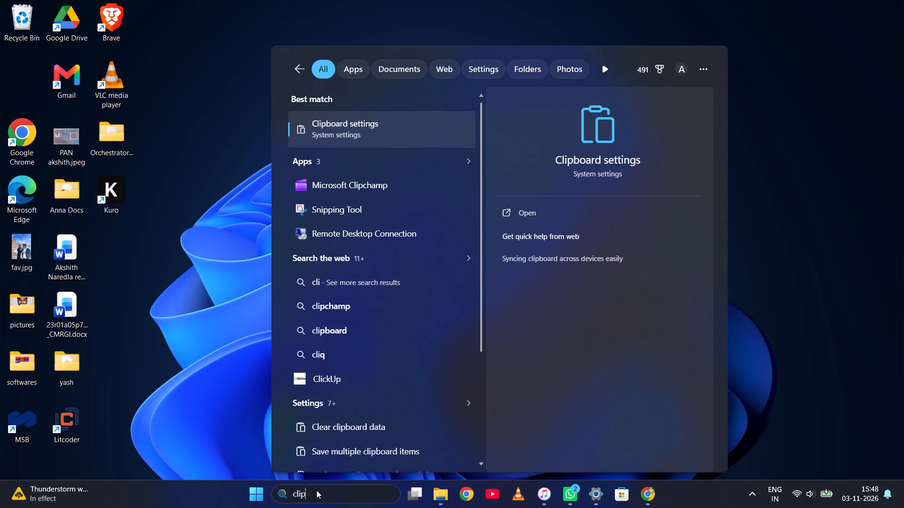
pyautogui.click(397, 183)
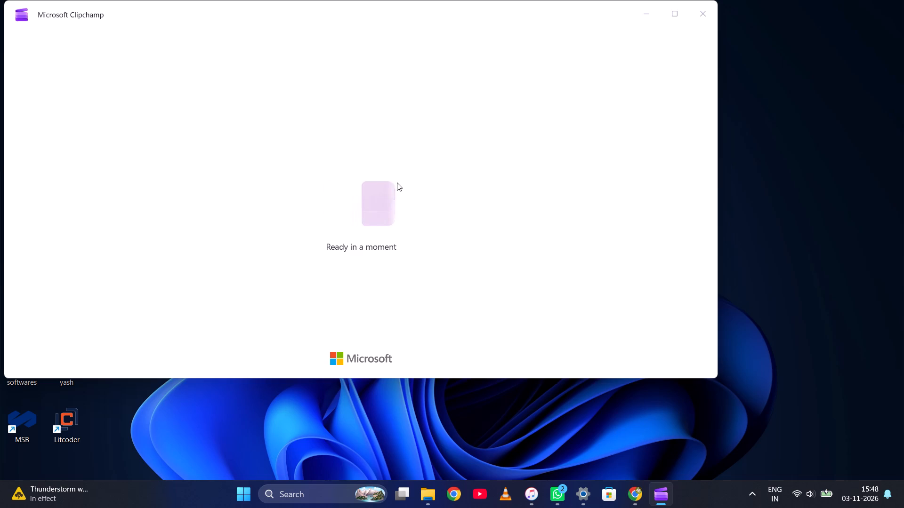
# Bring up the youtube download folder window in File Explorer and close it.
pyautogui.click(436, 487)
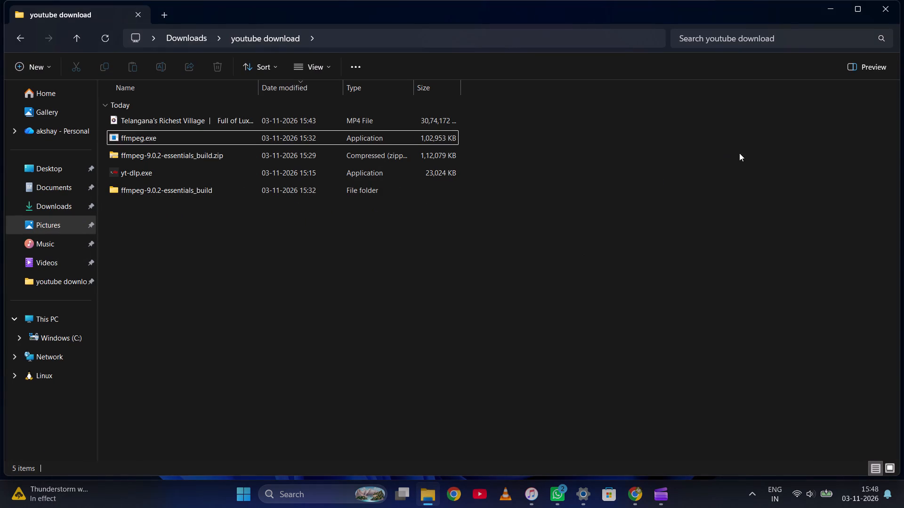
pyautogui.click(886, 14)
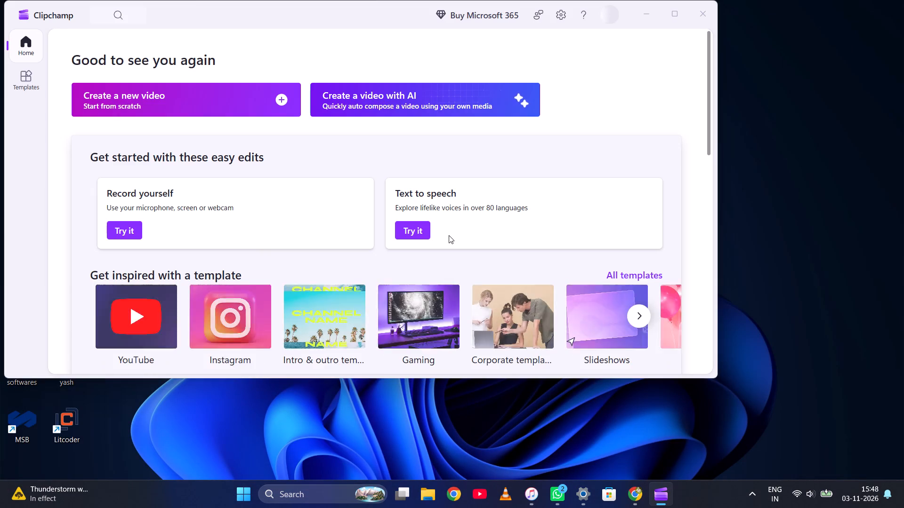
# Check the Your videos section for the imported video, maximize the window, and close Clipchamp.
pyautogui.scroll(-6, 449, 235)
pyautogui.scroll(2, 449, 235)
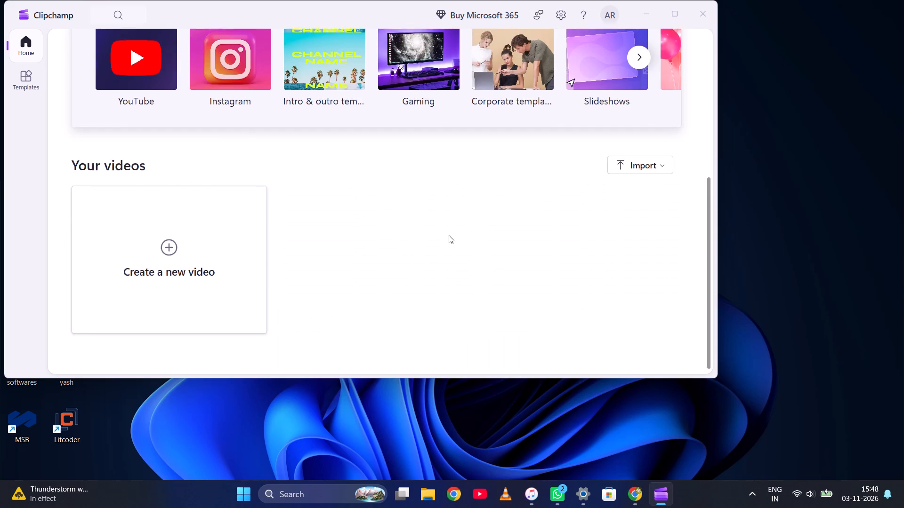
pyautogui.scroll(6, 449, 235)
pyautogui.scroll(-11, 449, 235)
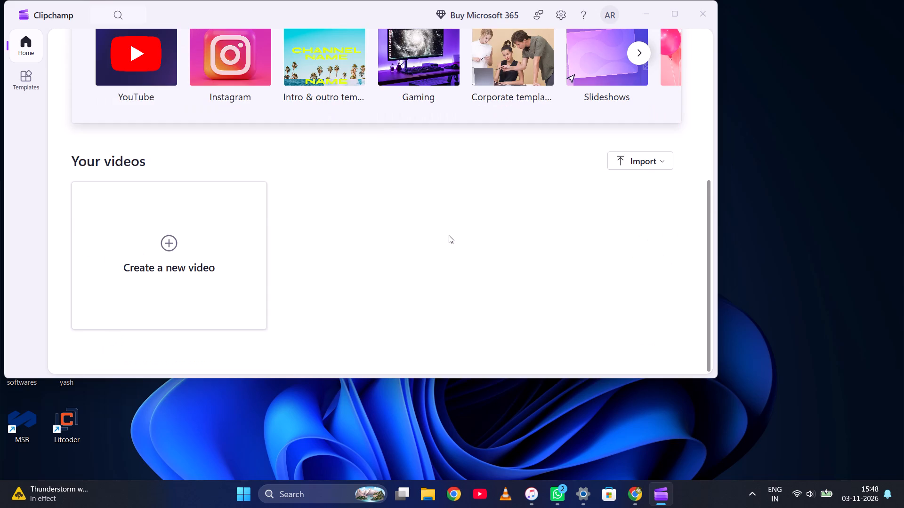
pyautogui.hscroll(7, 449, 235)
pyautogui.click(672, 10)
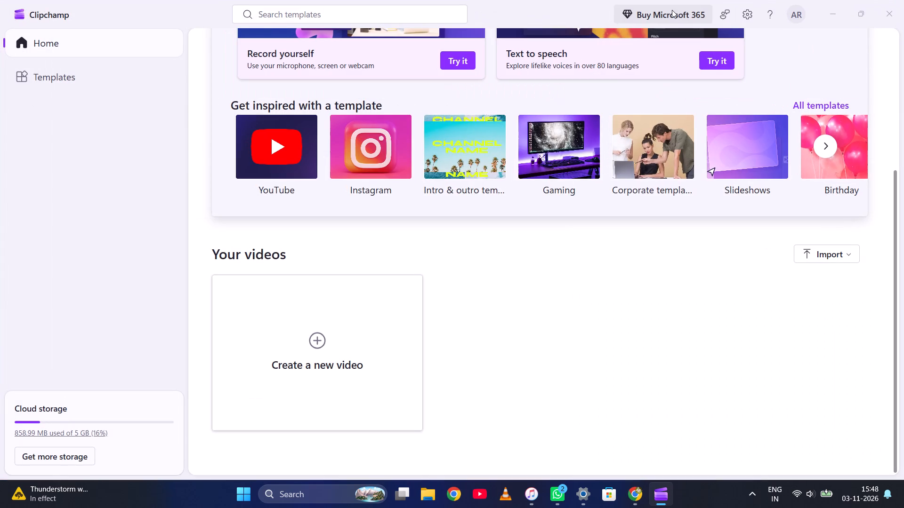
pyautogui.click(903, 5)
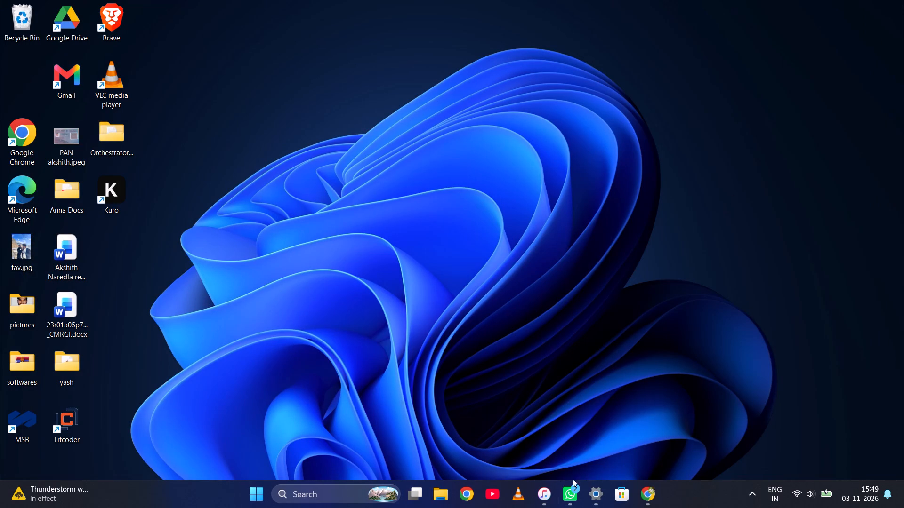
# Switch to Chrome and open Google's AI Mode in a new tab.
pyautogui.click(654, 500)
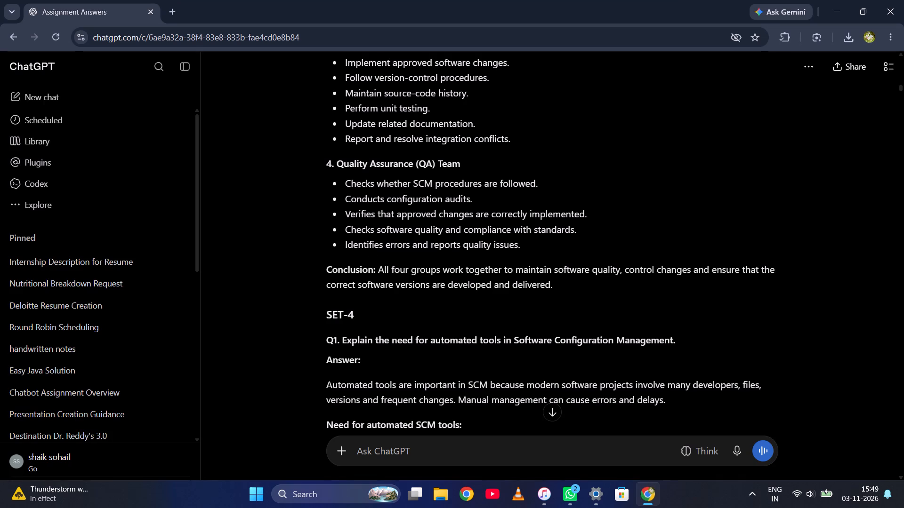
pyautogui.click(169, 8)
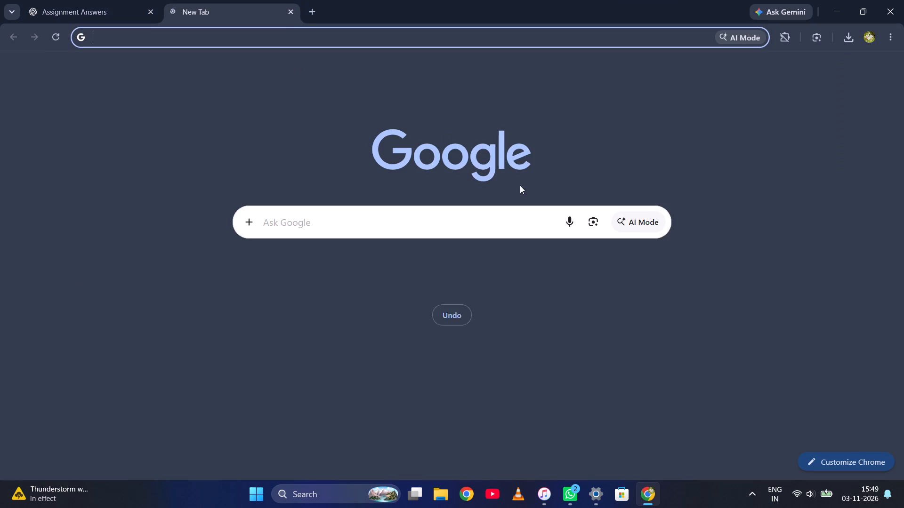
pyautogui.click(631, 220)
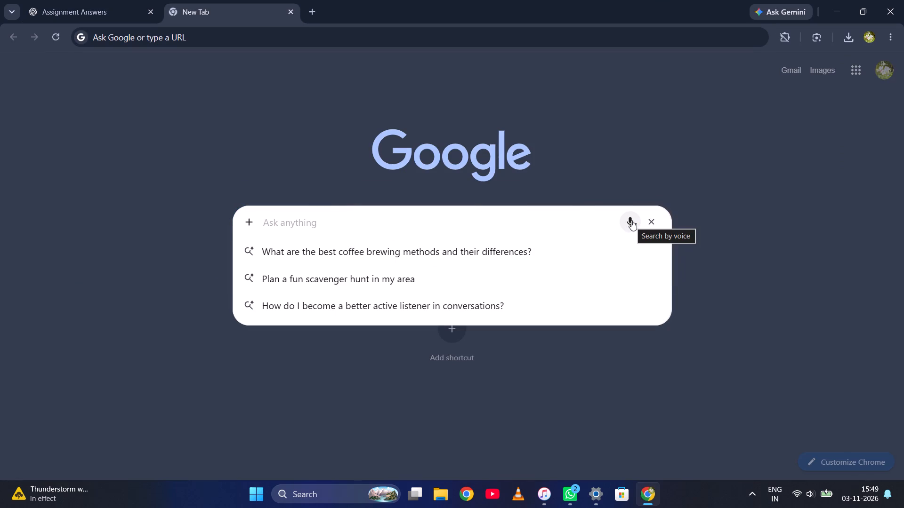
# Ask "i need to cut a few portions in a video and create a new video by combining the cut portions. the video is of 2 gb".
pyautogui.write('i need to cut')
pyautogui.press('space')
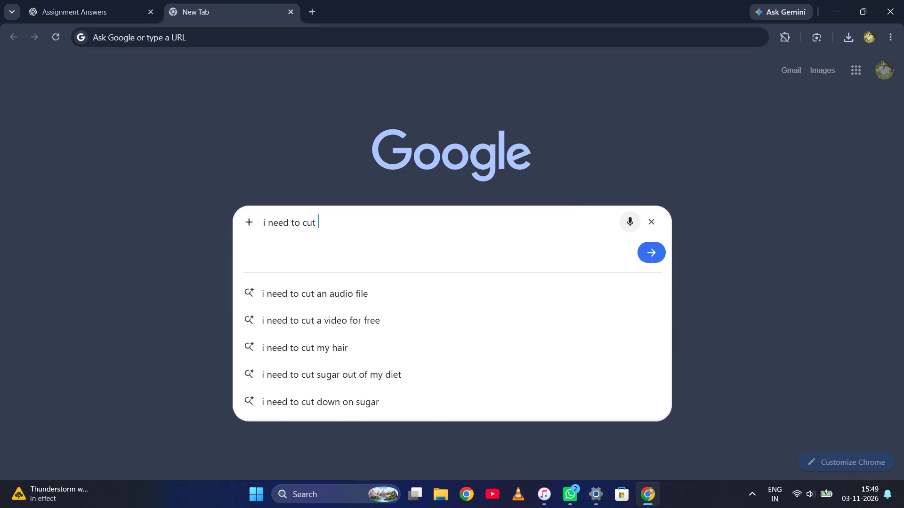
pyautogui.write('a')
pyautogui.press('space')
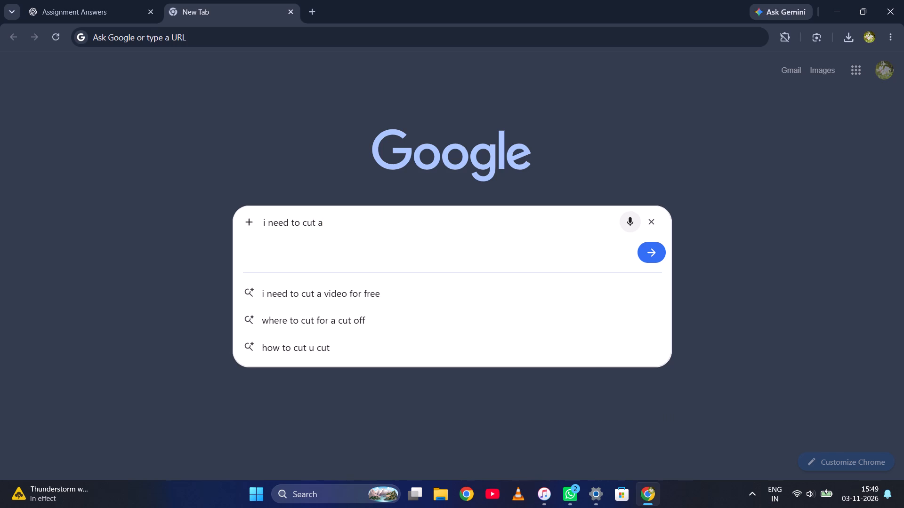
pyautogui.write('few portions a =')
pyautogui.press('BackSpace')
pyautogui.press('BackSpace')
pyautogui.press('BackSpace')
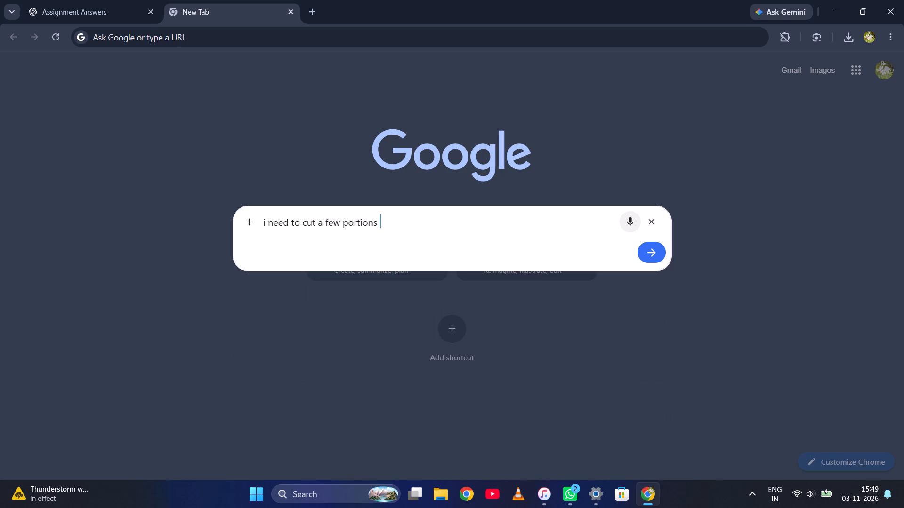
pyautogui.write('in a video')
pyautogui.press('space')
pyautogui.write('and')
pyautogui.press('space')
pyautogui.write('create a new video')
pyautogui.press('space')
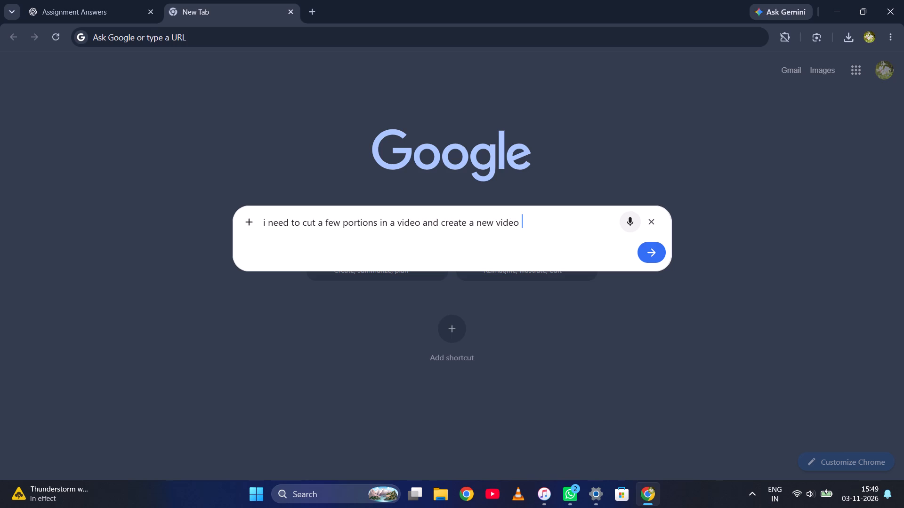
pyautogui.write('by combining')
pyautogui.press('space')
pyautogui.write('all the')
pyautogui.press('space')
pyautogui.press('BackSpace')
pyautogui.press('BackSpace')
pyautogui.press('BackSpace')
pyautogui.press('BackSpace')
pyautogui.press('BackSpace')
pyautogui.press('BackSpace')
pyautogui.press('BackSpace')
pyautogui.press('BackSpace')
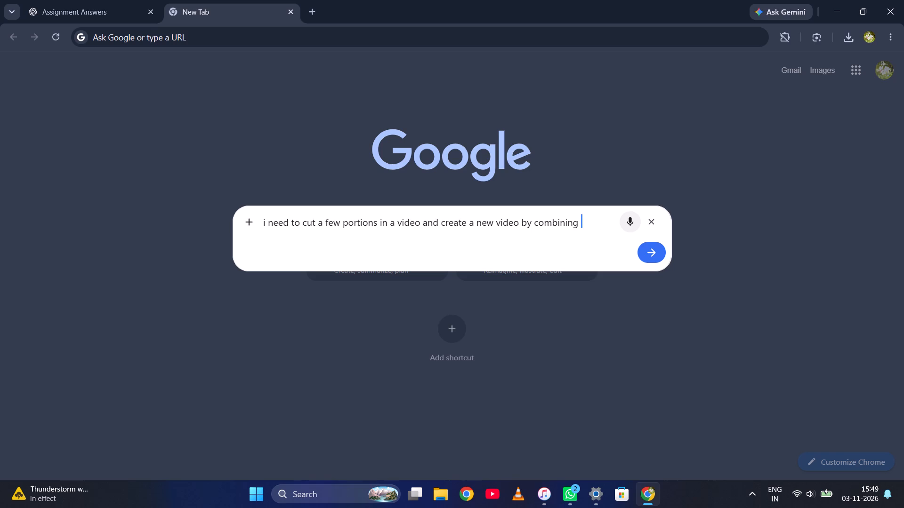
pyautogui.write('the cut portions')
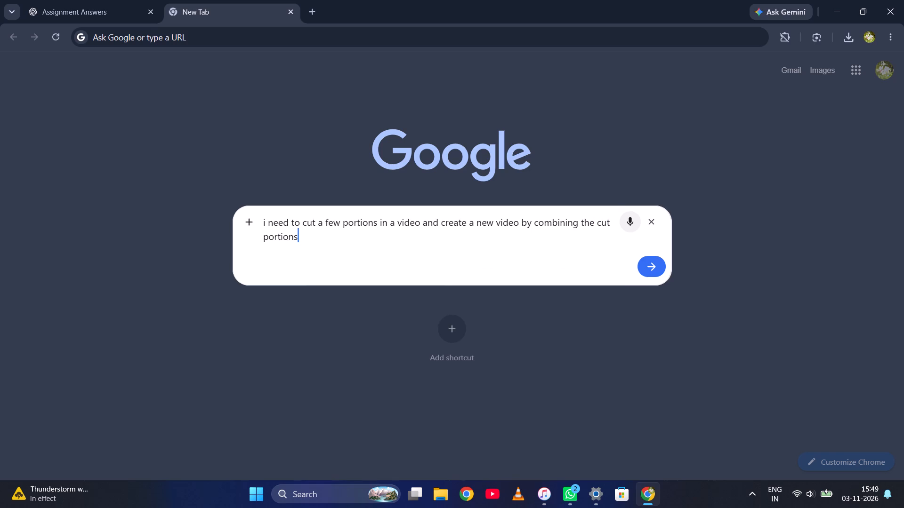
pyautogui.write('.')
pyautogui.press('space')
pyautogui.write('the video is of')
pyautogui.press('space')
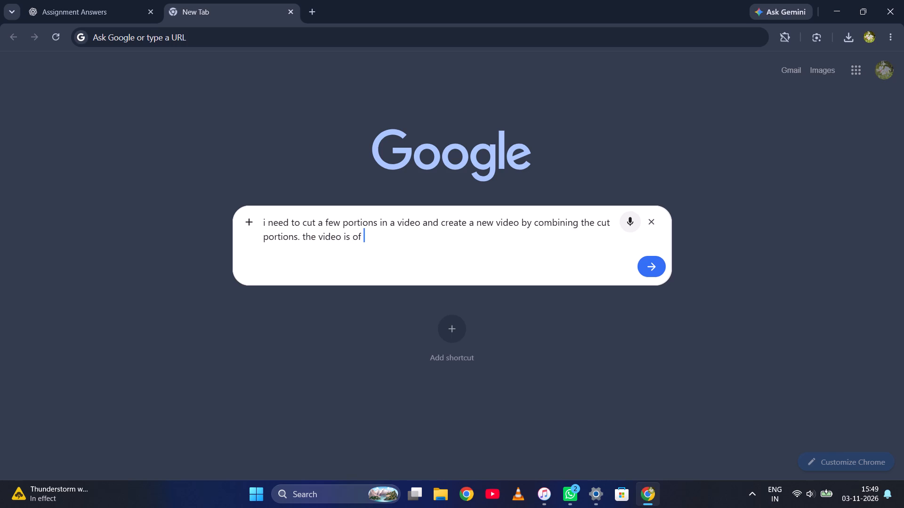
pyautogui.write('2 gb')
pyautogui.press('Return')
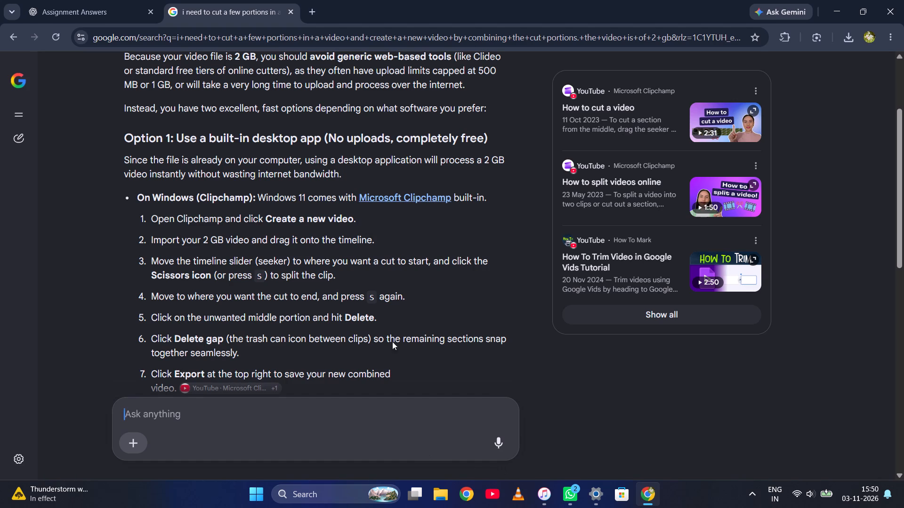
pyautogui.scroll(-2, 365, 248)
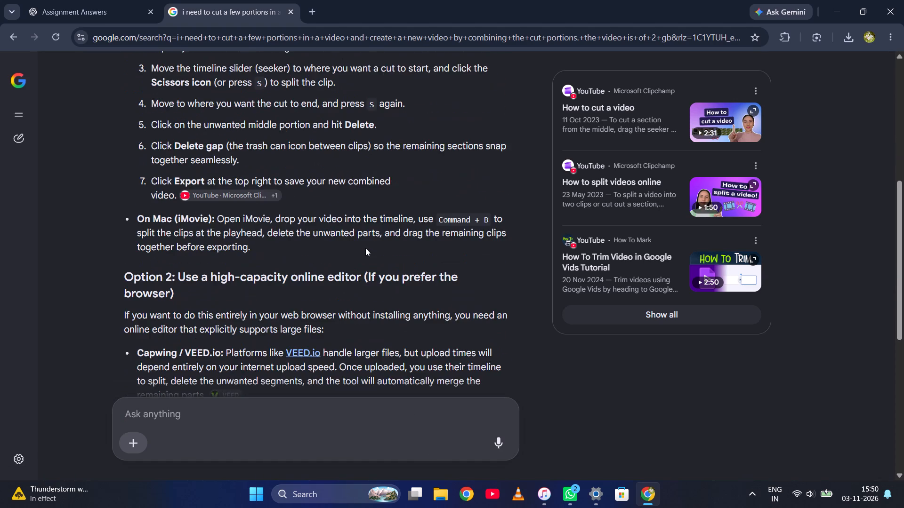
pyautogui.scroll(3, 365, 248)
# Search Windows for "clip", open the recent Telangana's Richest Village video in Clipchamp, and maximize the window.
pyautogui.click(331, 504)
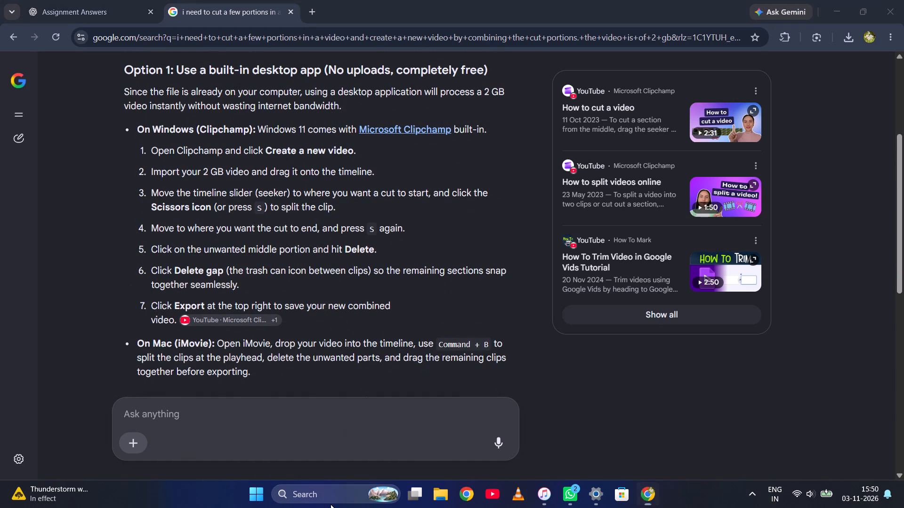
pyautogui.click(323, 499)
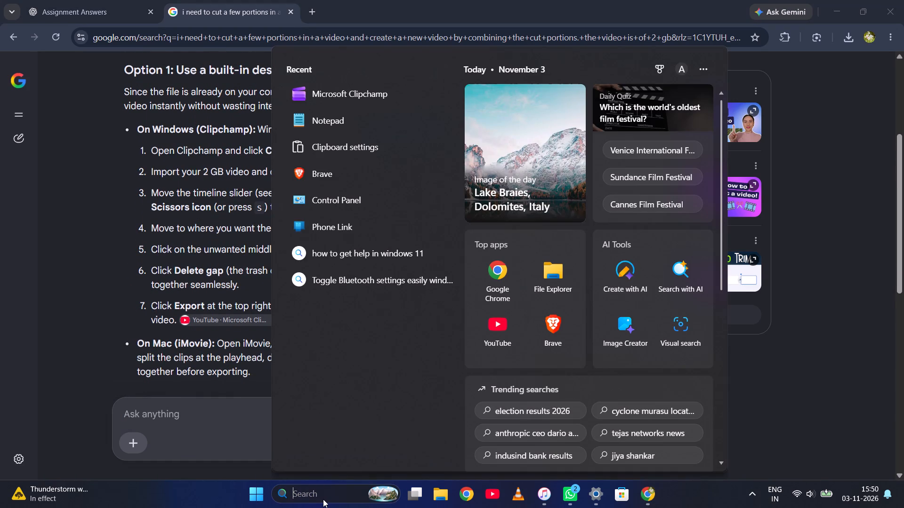
pyautogui.write('clip')
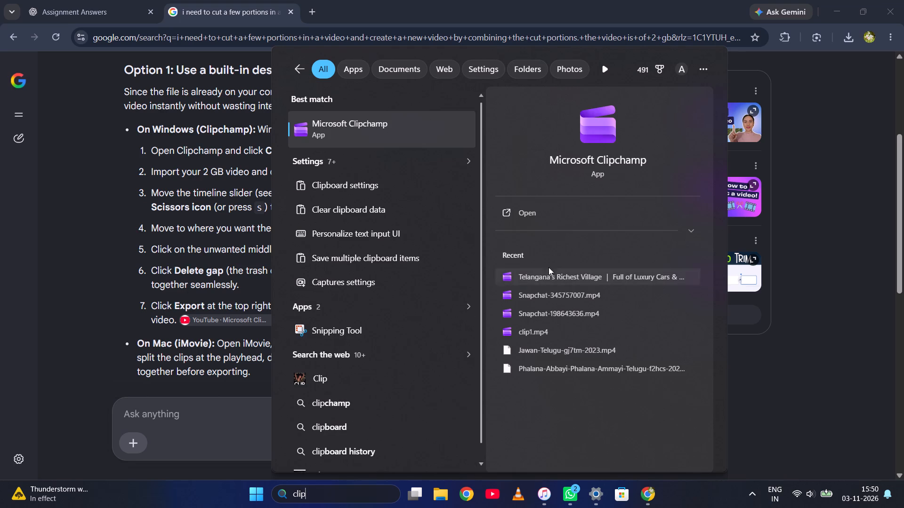
pyautogui.click(570, 279)
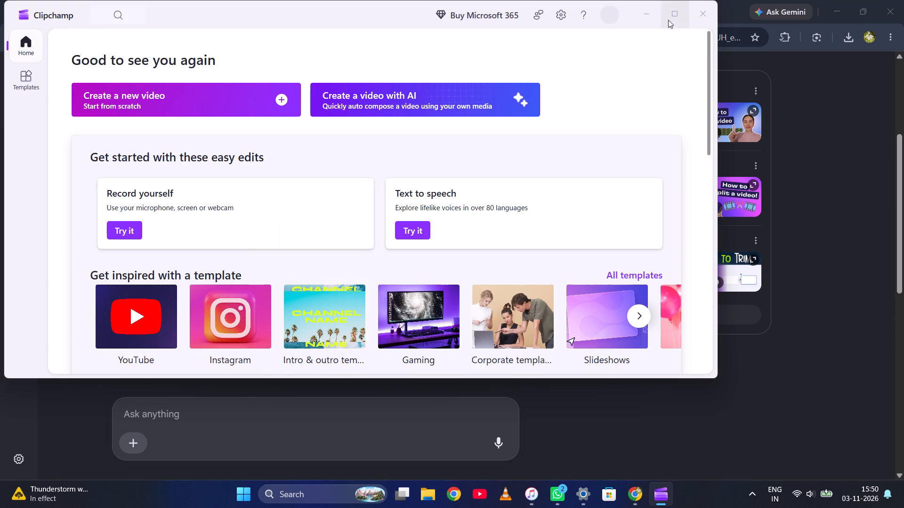
pyautogui.click(673, 6)
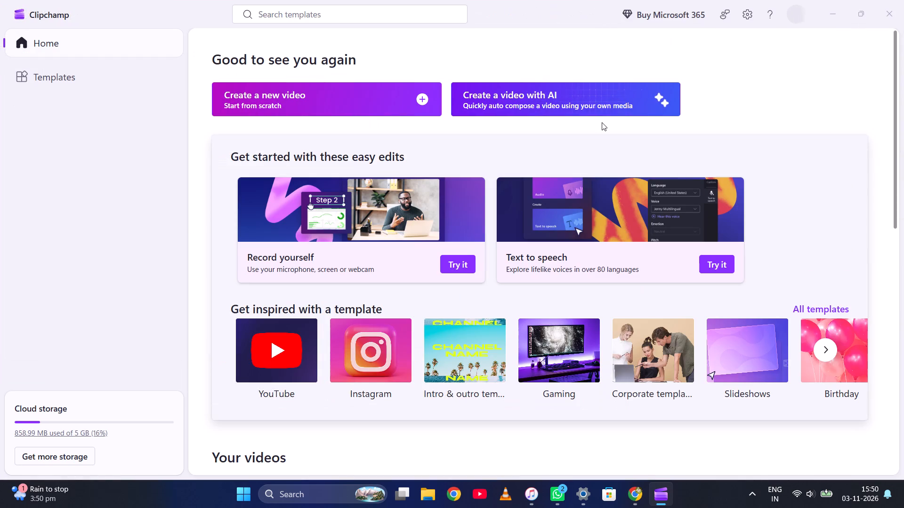
# Open Video Project from the Your videos section and dismiss the upscale suggestion.
pyautogui.scroll(-3, 602, 122)
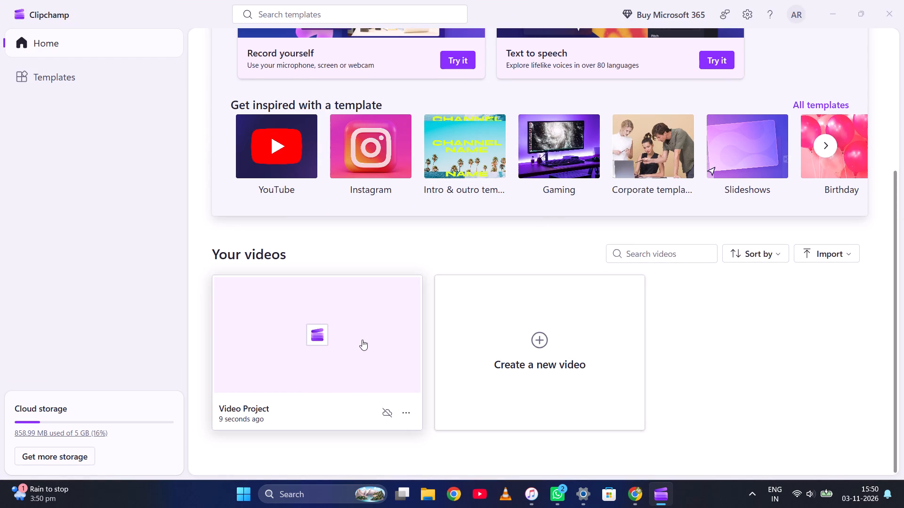
pyautogui.scroll(-2, 362, 340)
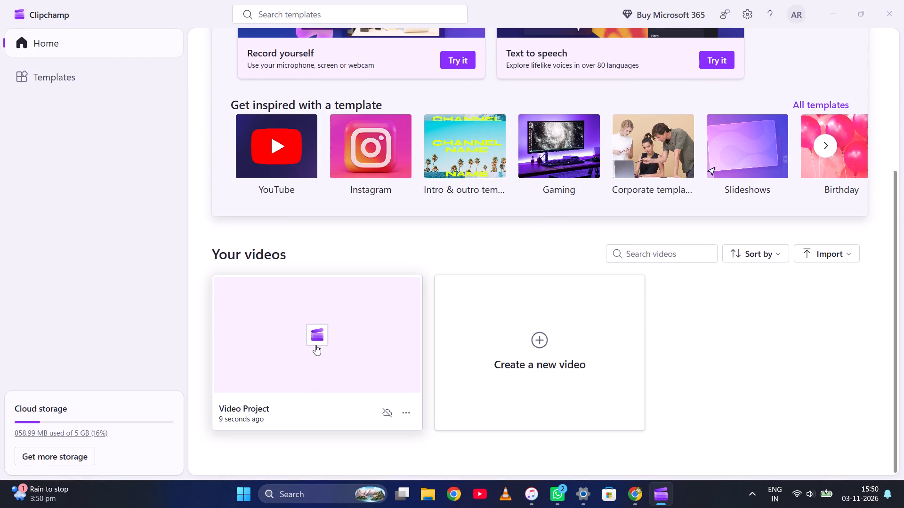
pyautogui.click(315, 345)
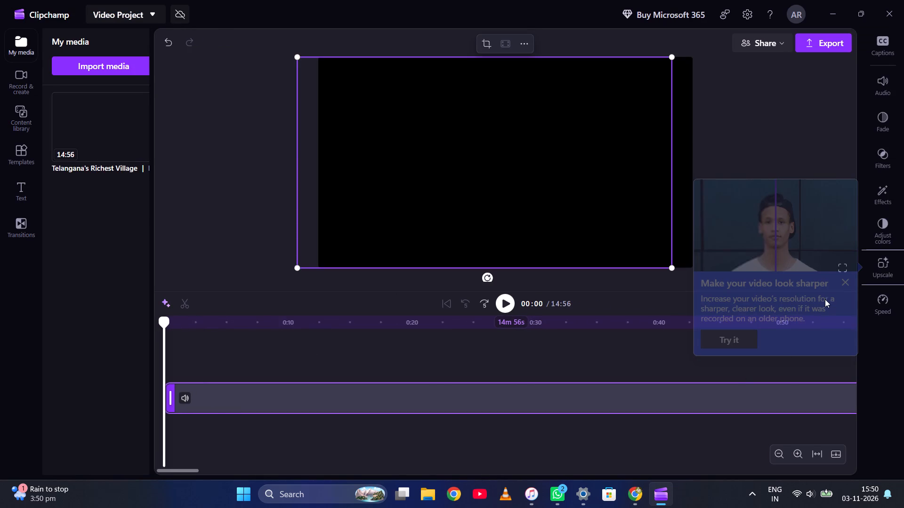
pyautogui.click(841, 284)
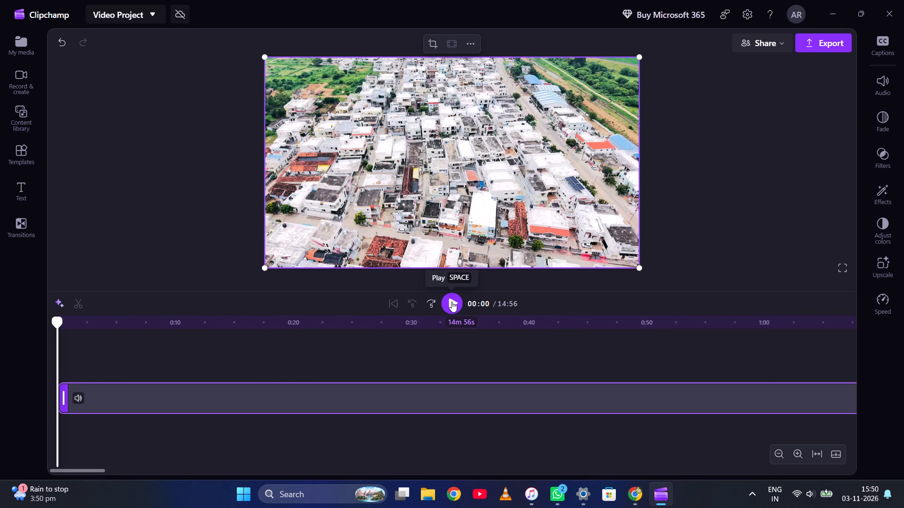
# Play the video from the start to about 1:01 to find where the first cut belongs, and pause it.
pyautogui.click(452, 302)
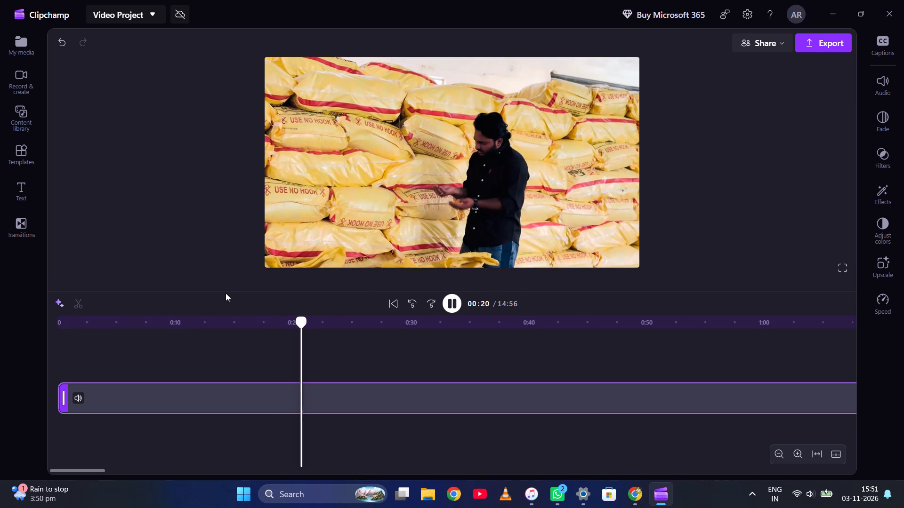
pyautogui.press('space')
pyautogui.press('space')
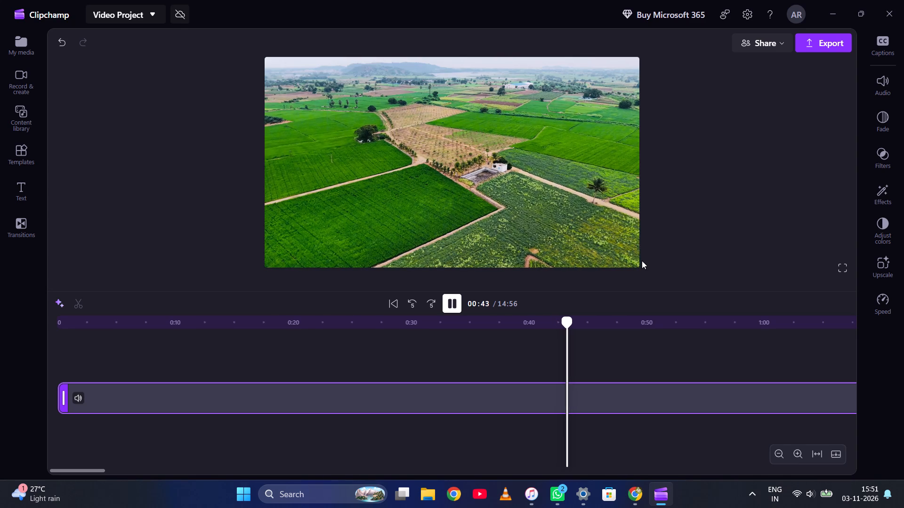
pyautogui.hscroll(-1, 684, 327)
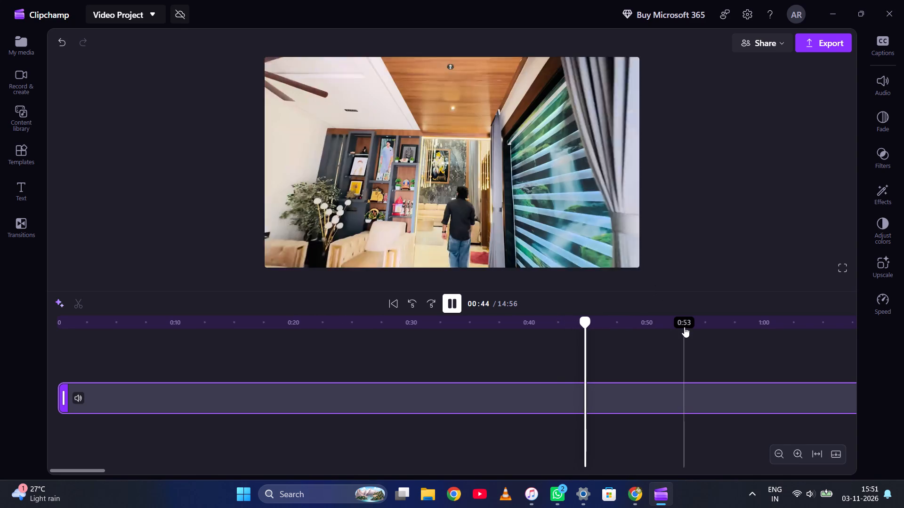
pyautogui.hscroll(-2, 684, 327)
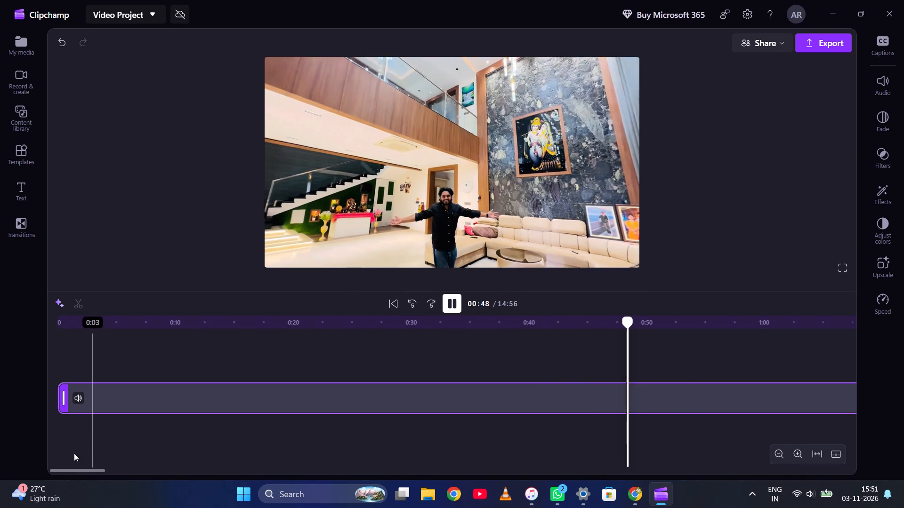
pyautogui.moveTo(80, 470); pyautogui.dragTo(194, 476)
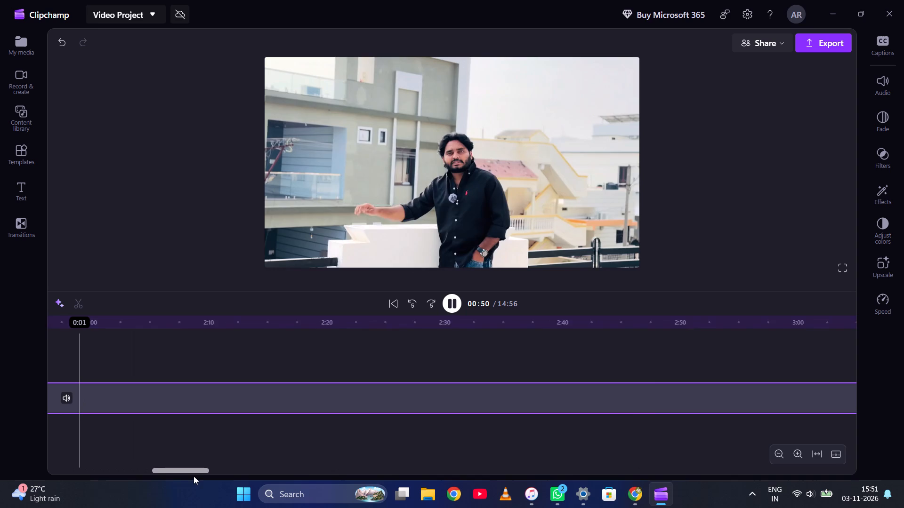
pyautogui.moveTo(194, 476); pyautogui.dragTo(137, 476)
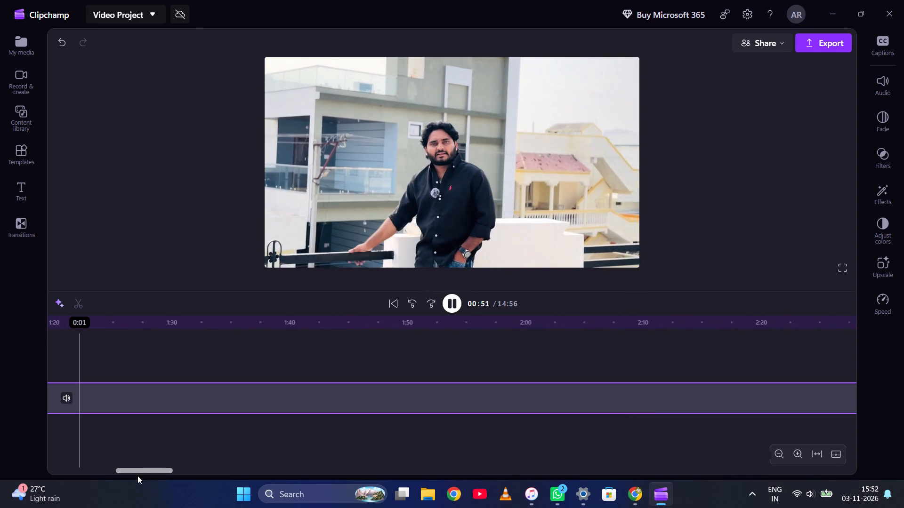
pyautogui.moveTo(137, 476); pyautogui.dragTo(120, 476)
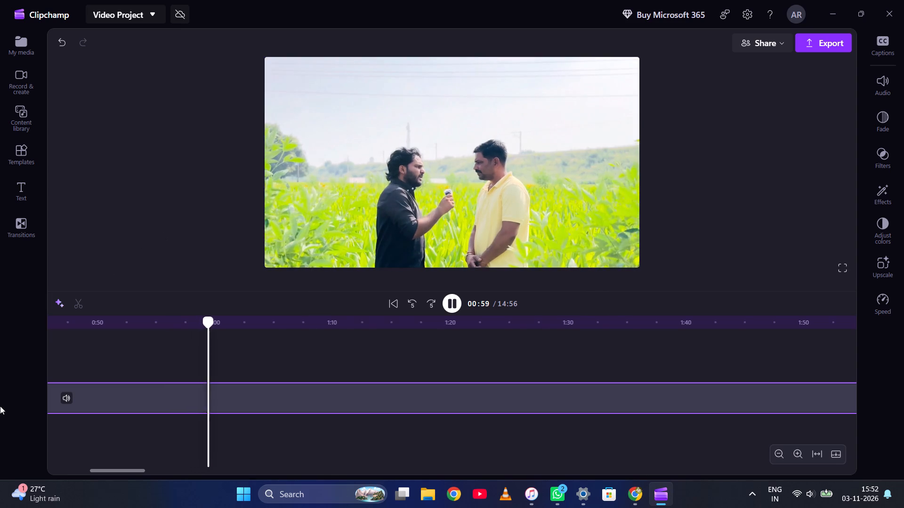
pyautogui.click(450, 302)
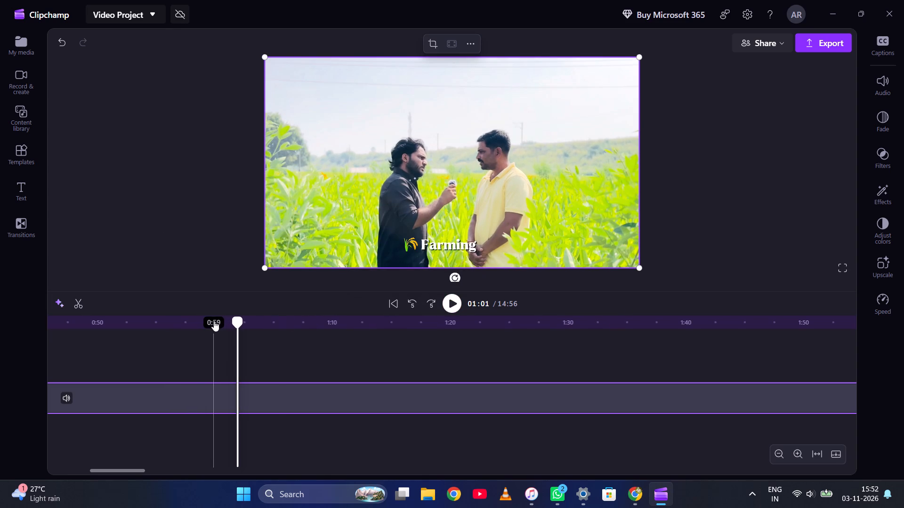
# Split the clip at about 0:58, where the shot of the two men in the field begins, replaying around the cut point to fine-tune it.
pyautogui.click(214, 321)
pyautogui.click(208, 321)
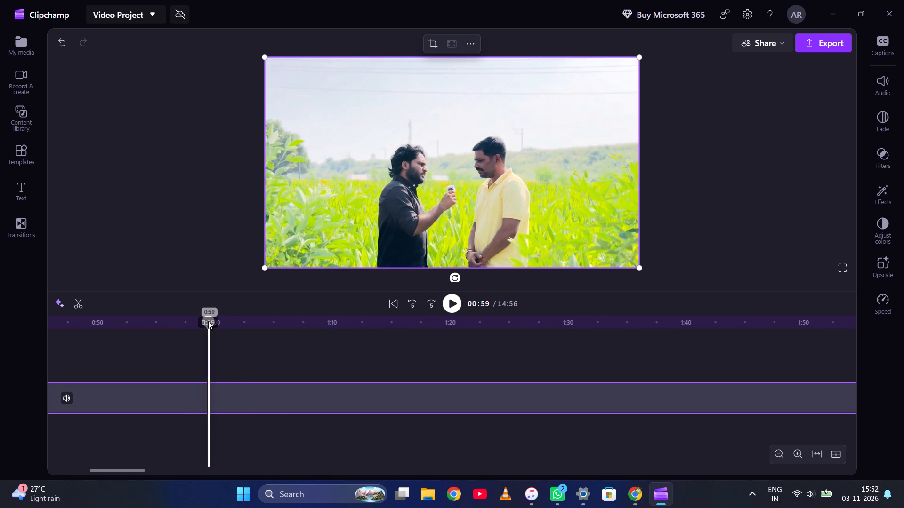
pyautogui.click(202, 321)
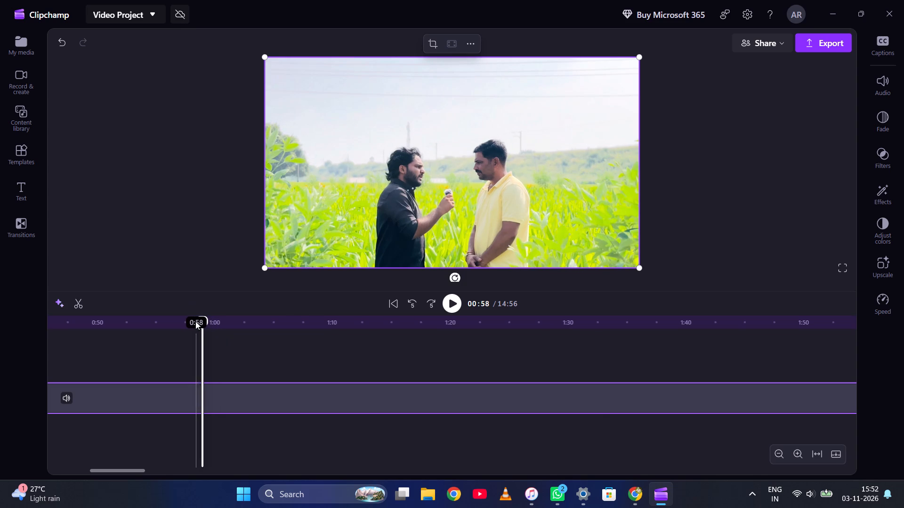
pyautogui.click(195, 321)
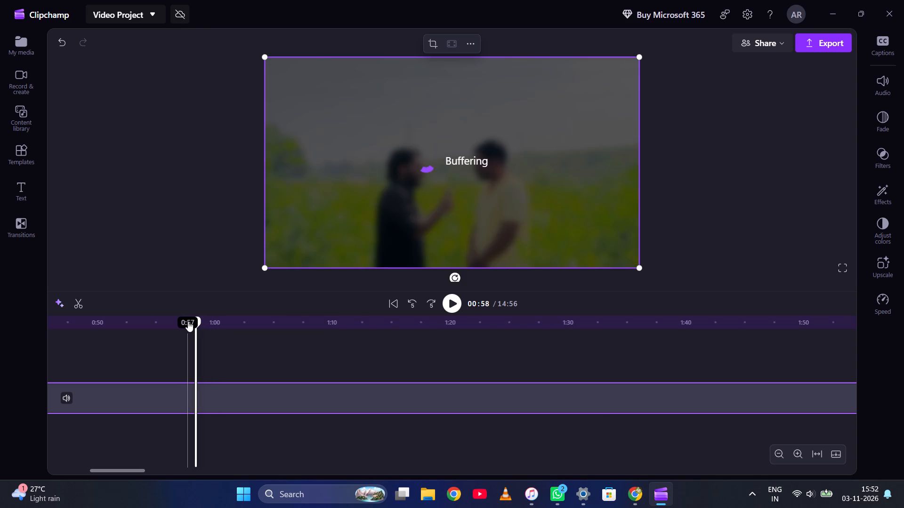
pyautogui.click(188, 321)
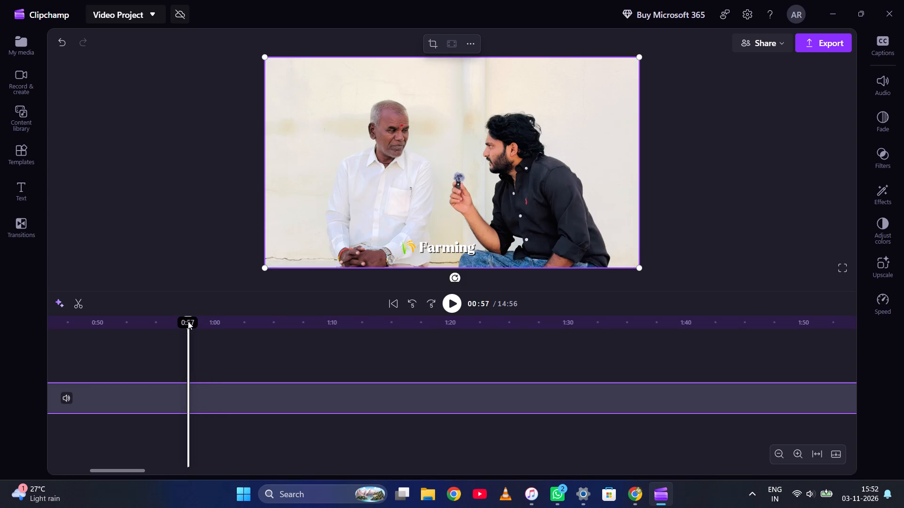
pyautogui.click(190, 323)
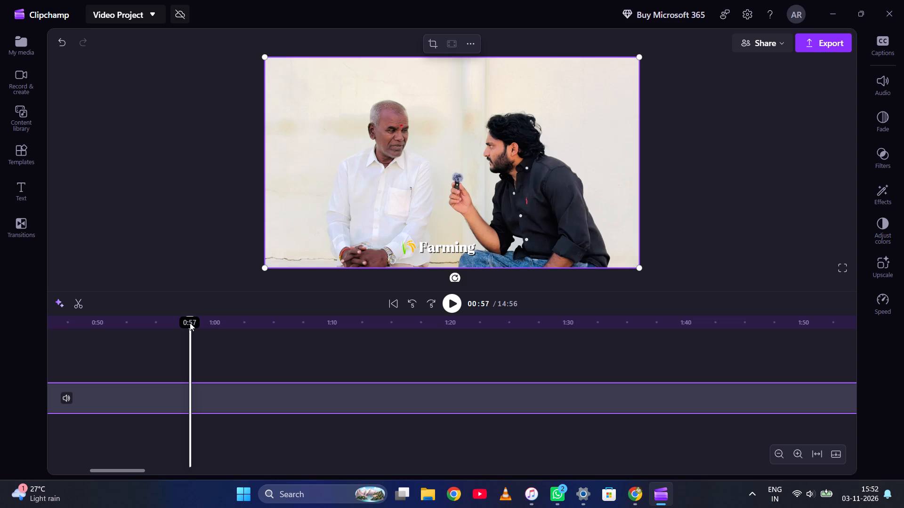
pyautogui.click(194, 324)
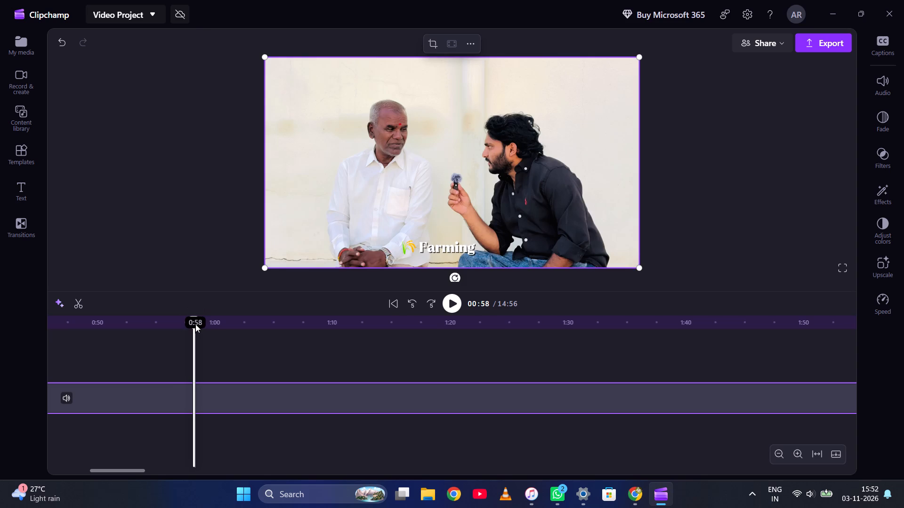
pyautogui.click(195, 325)
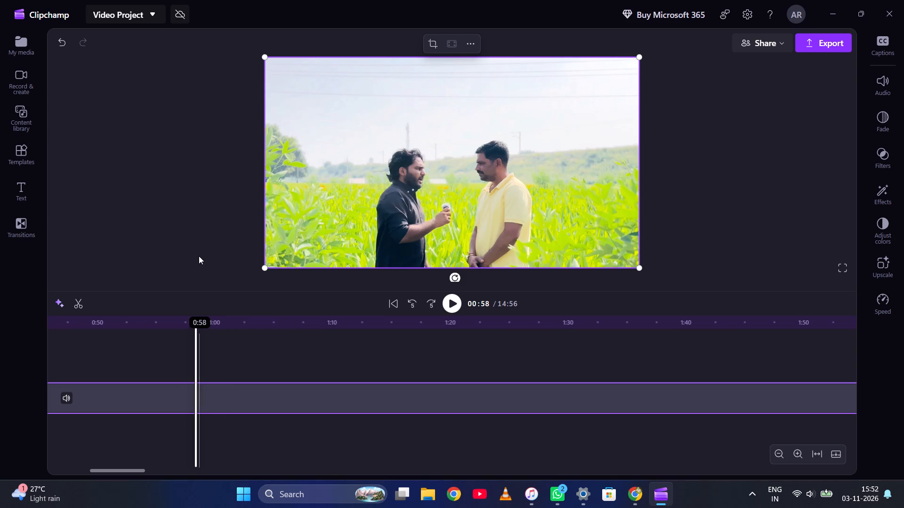
pyautogui.click(450, 300)
pyautogui.click(450, 300)
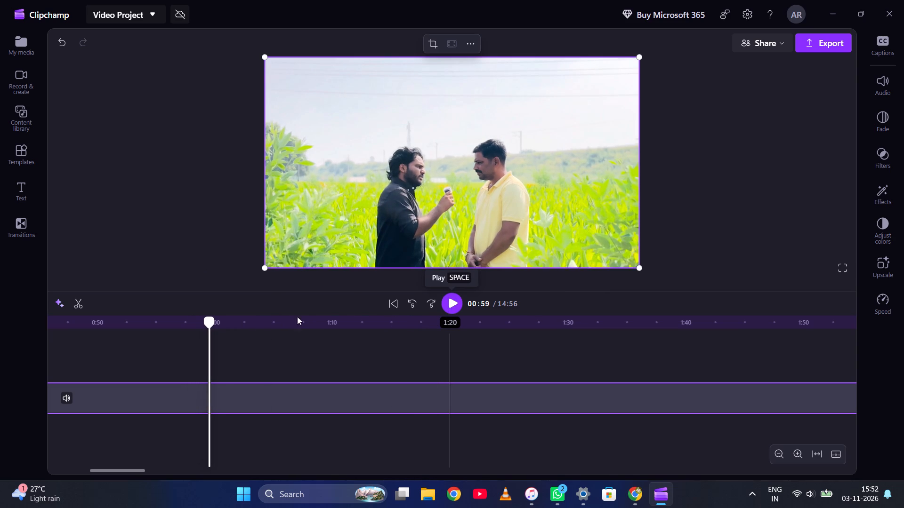
pyautogui.click(194, 324)
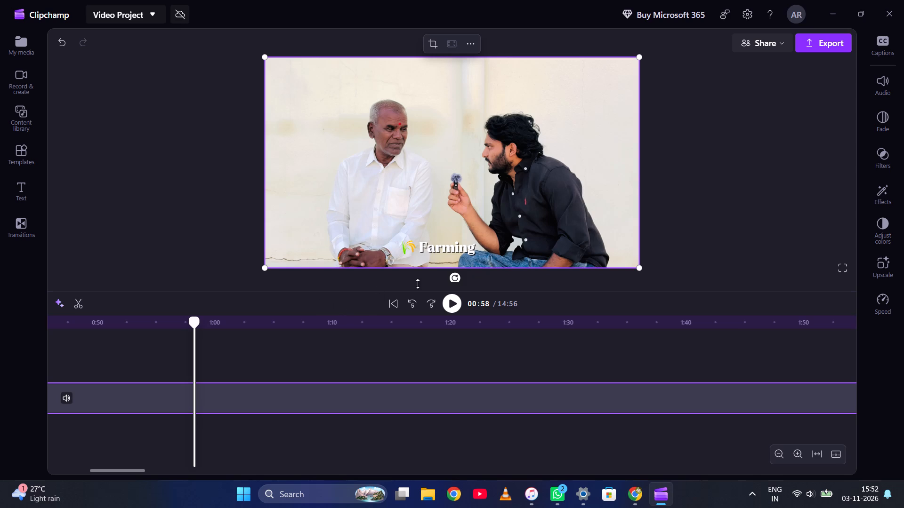
pyautogui.click(452, 302)
pyautogui.click(452, 302)
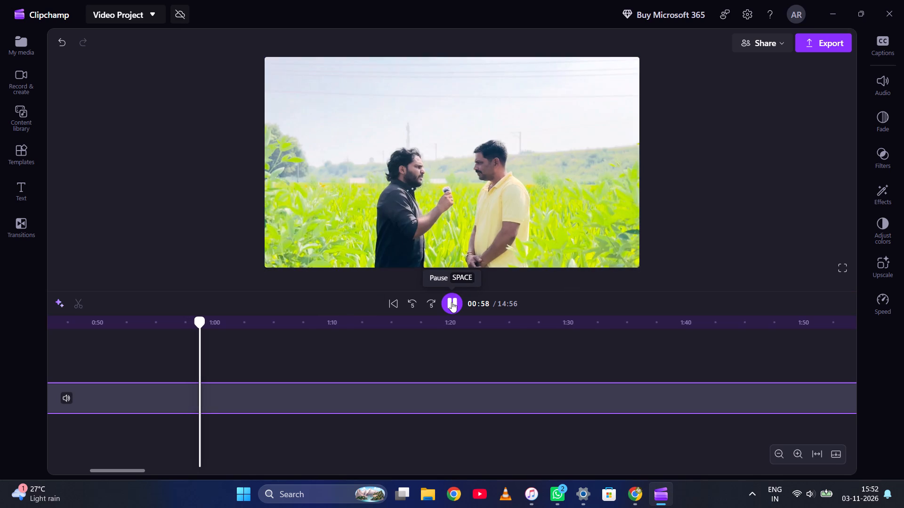
pyautogui.click(195, 323)
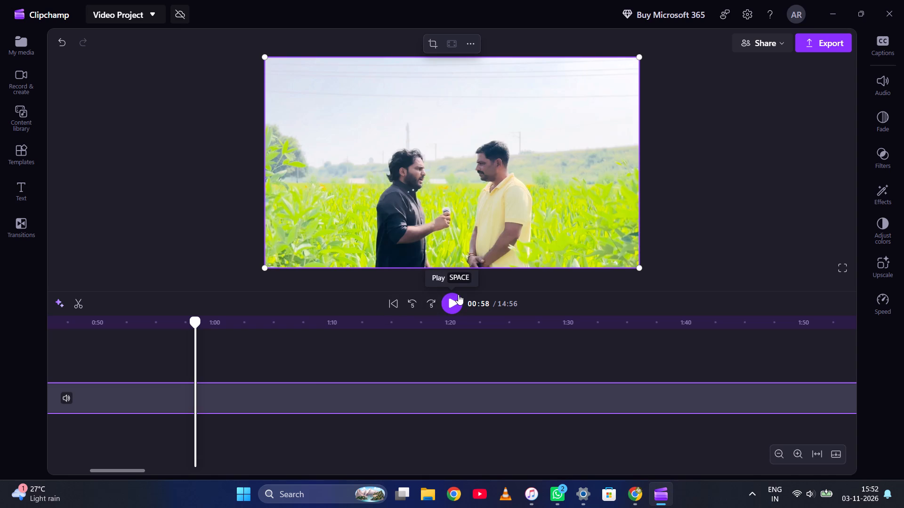
pyautogui.click(458, 294)
pyautogui.click(458, 294)
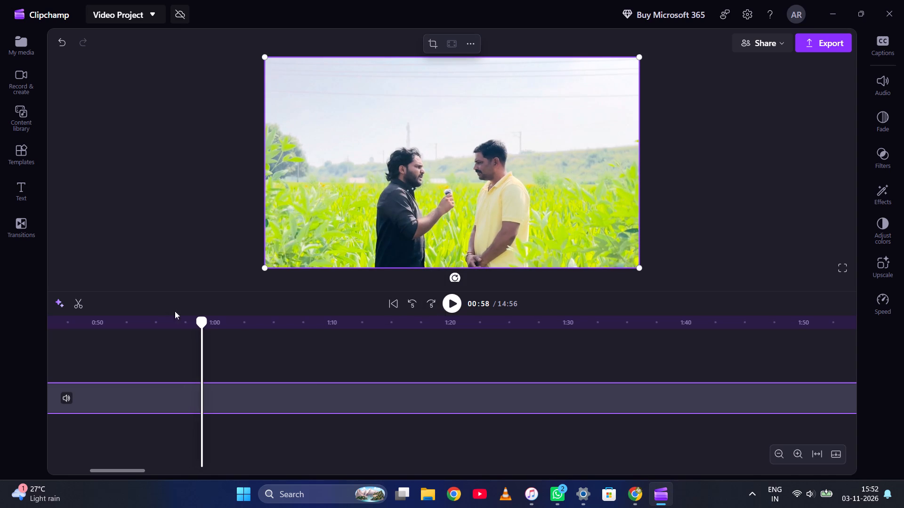
pyautogui.click(195, 323)
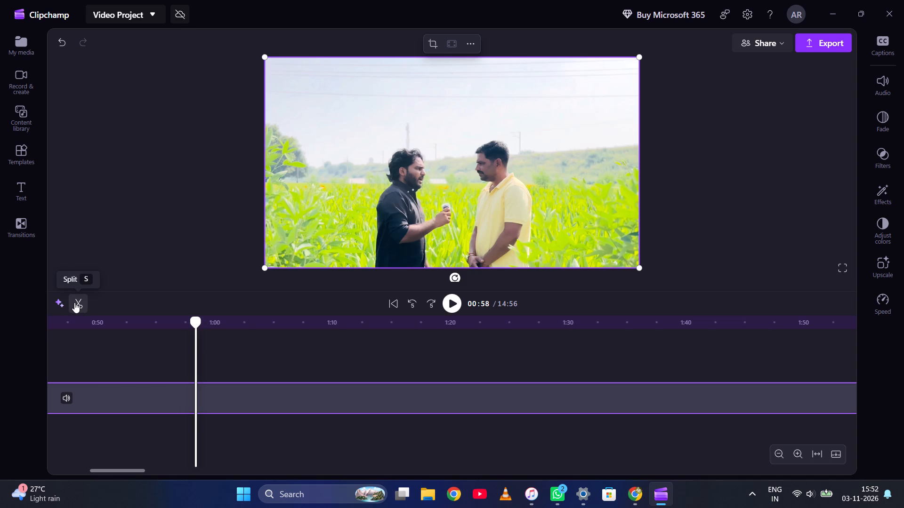
pyautogui.click(74, 302)
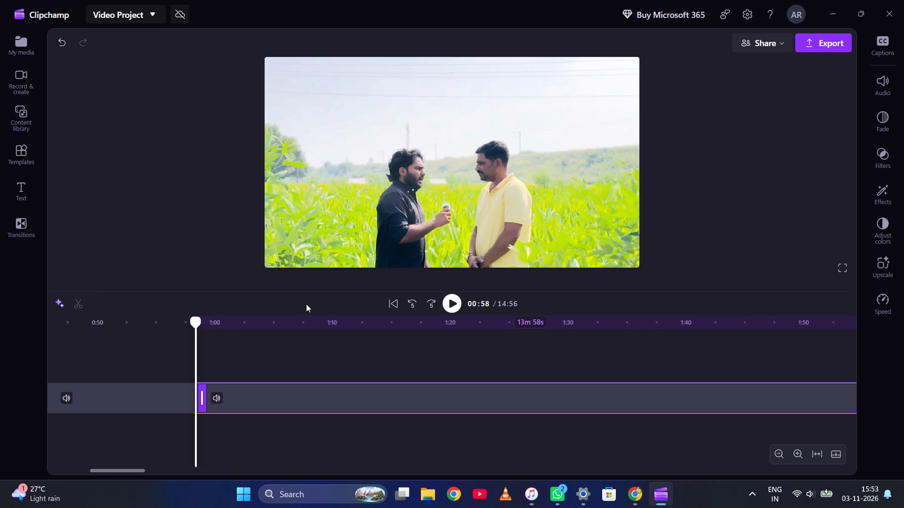
# Play past the split to find where the field shot ends, and roughly trim the second clip's end back to about 1:24.
pyautogui.click(453, 305)
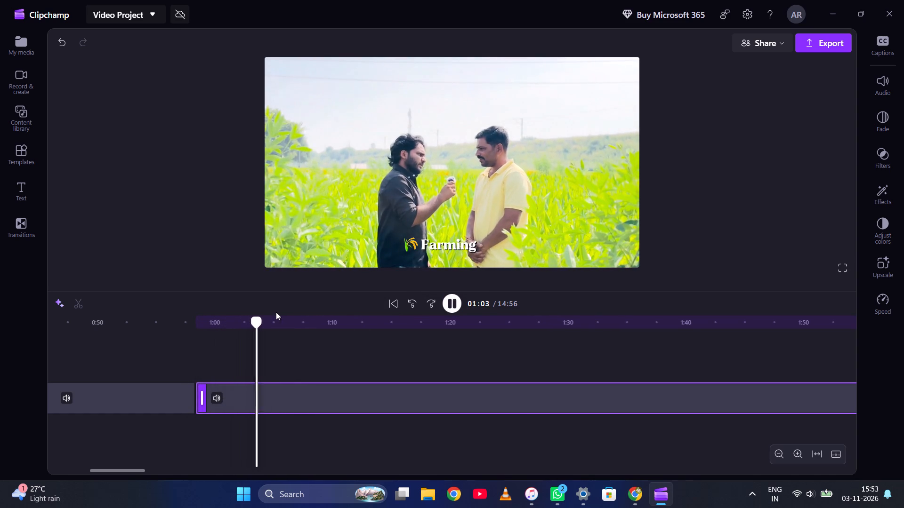
pyautogui.click(250, 322)
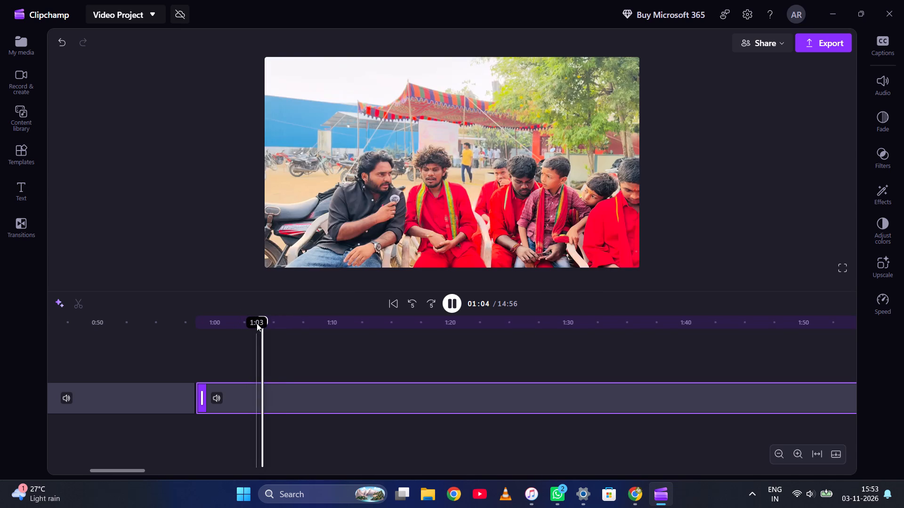
pyautogui.click(257, 323)
pyautogui.click(246, 323)
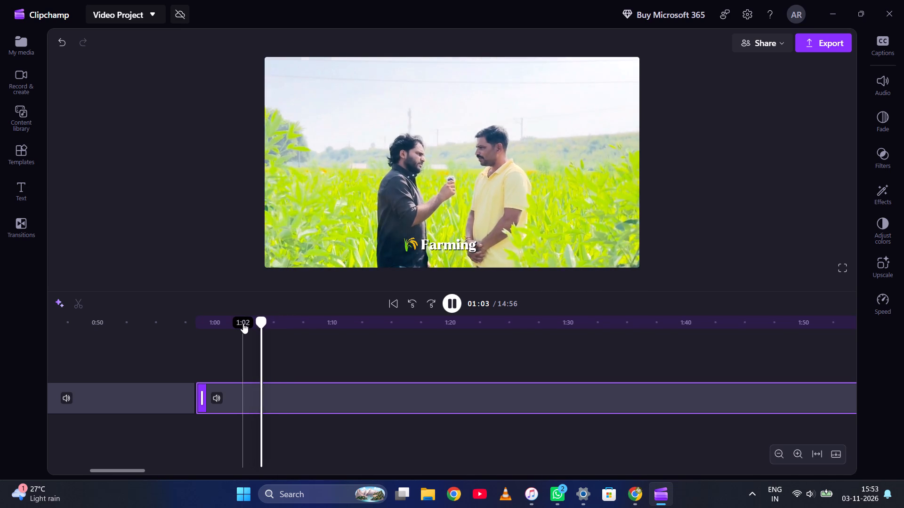
pyautogui.click(245, 323)
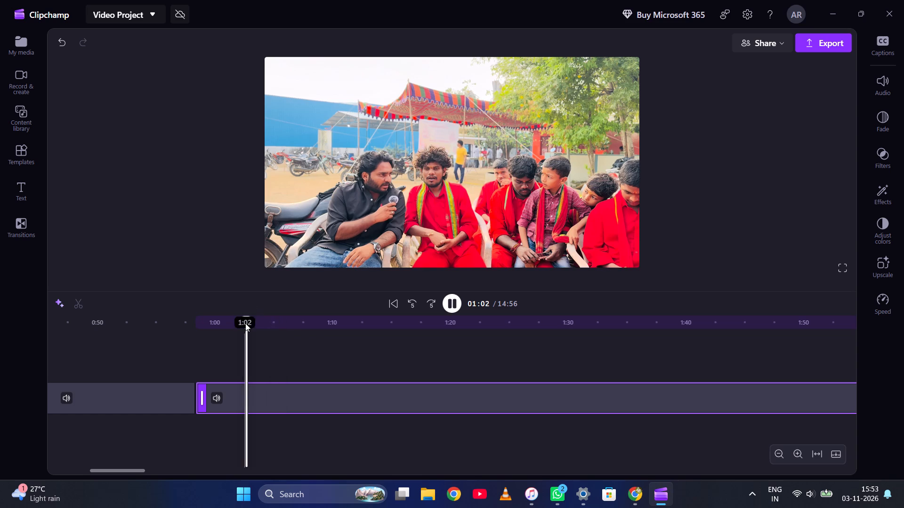
pyautogui.click(455, 302)
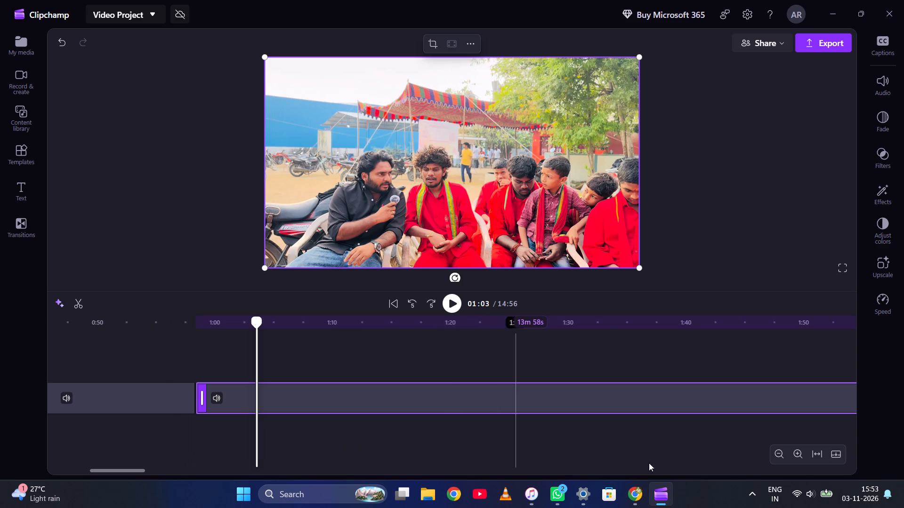
pyautogui.click(818, 455)
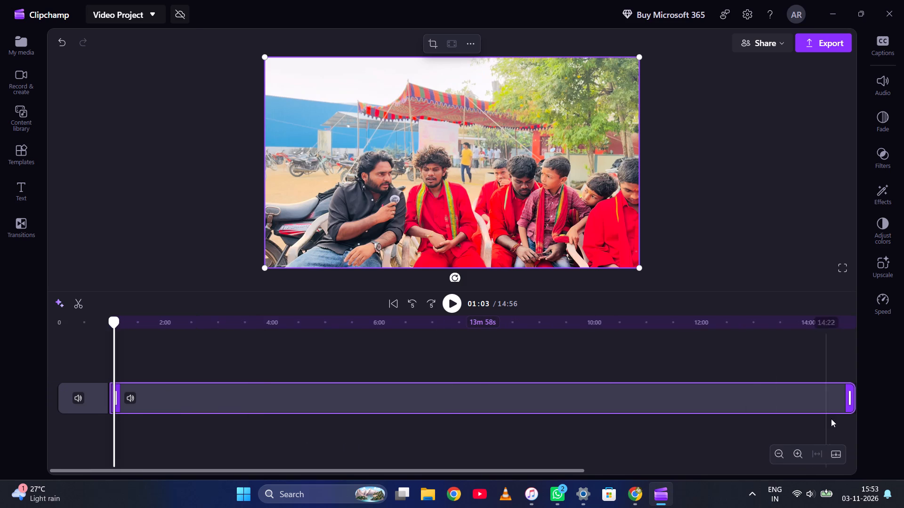
pyautogui.moveTo(851, 394); pyautogui.dragTo(327, 368)
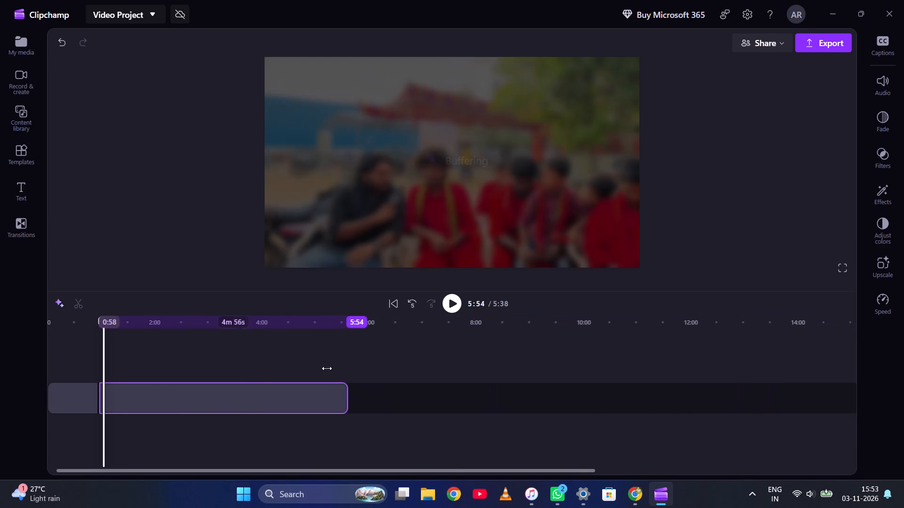
pyautogui.moveTo(327, 368); pyautogui.dragTo(155, 358)
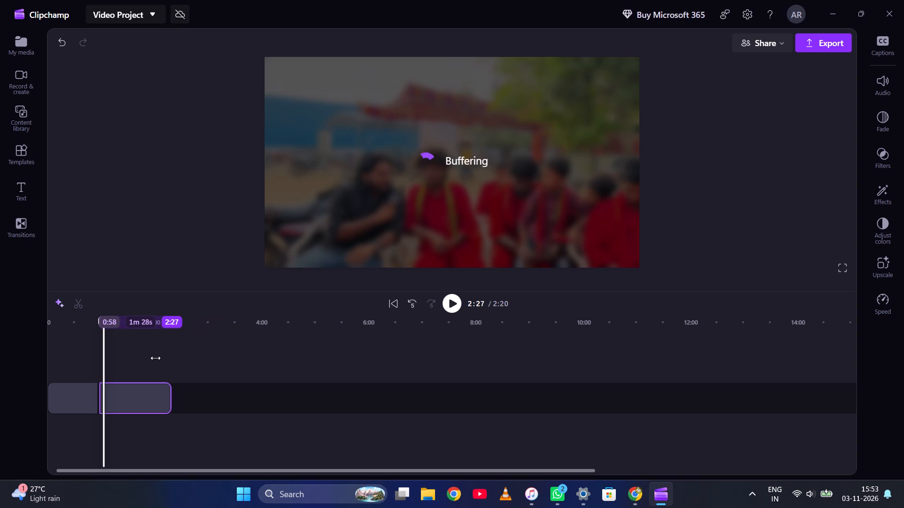
pyautogui.moveTo(155, 358); pyautogui.dragTo(117, 360)
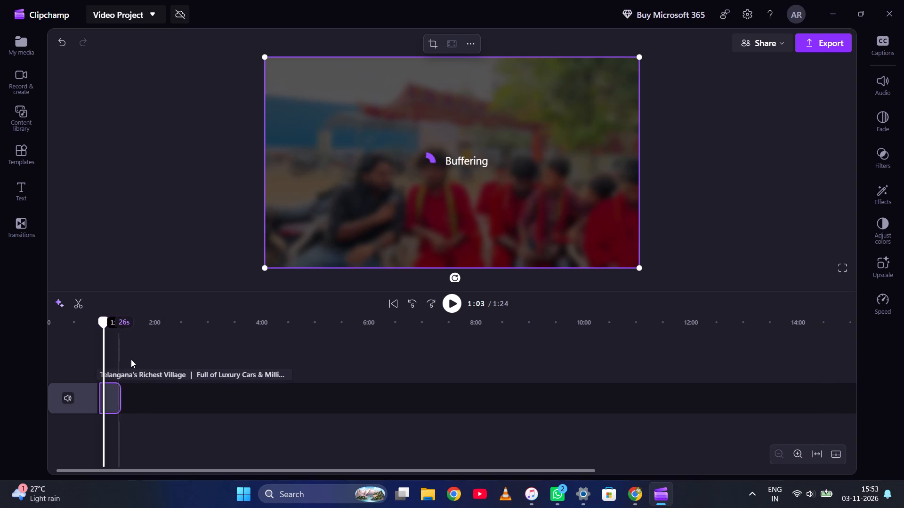
pyautogui.hscroll(3, 86, 364)
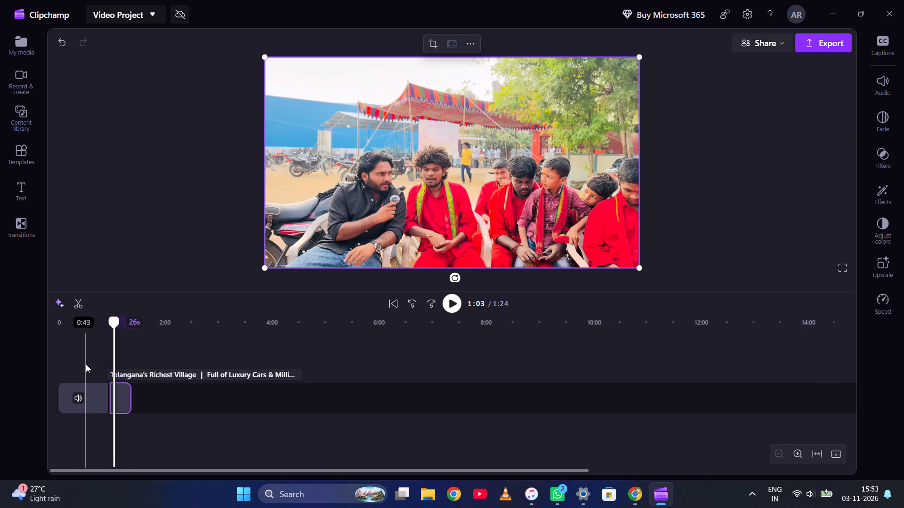
pyautogui.hscroll(2, 86, 364)
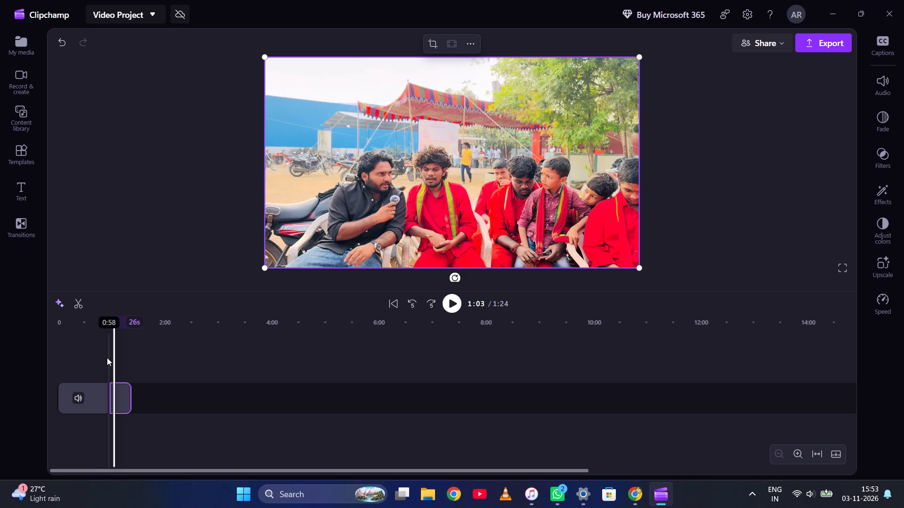
# Fit the timeline to the shortened project and trim the second clip's end to the playhead at about 1:03.
pyautogui.click(823, 455)
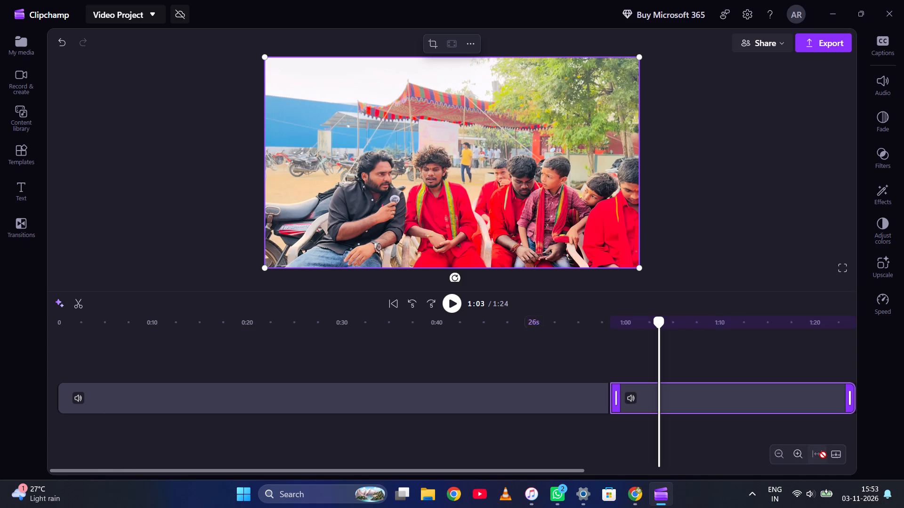
pyautogui.hscroll(-2, 688, 365)
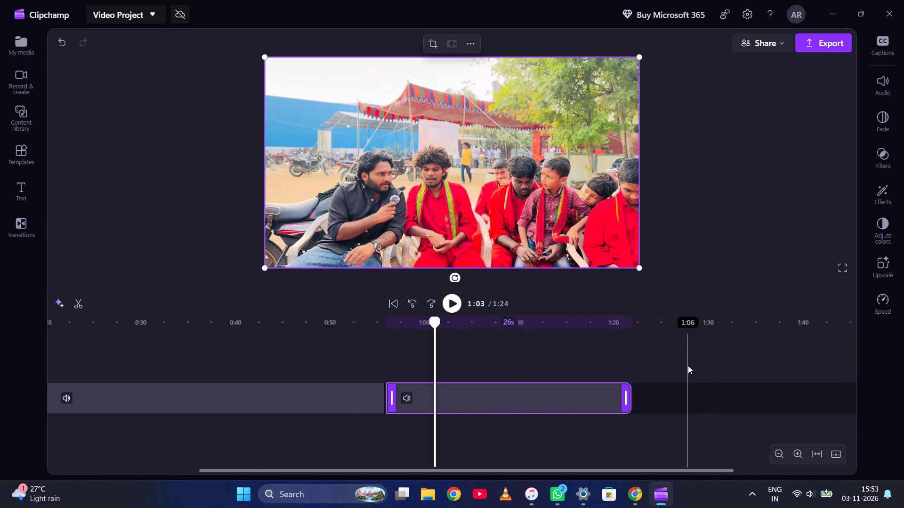
pyautogui.hscroll(-2, 688, 365)
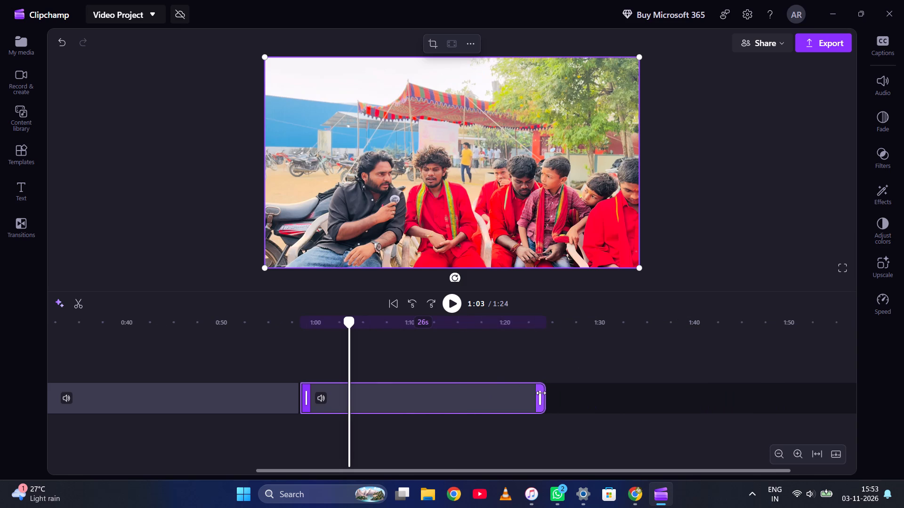
pyautogui.moveTo(541, 393); pyautogui.dragTo(350, 391)
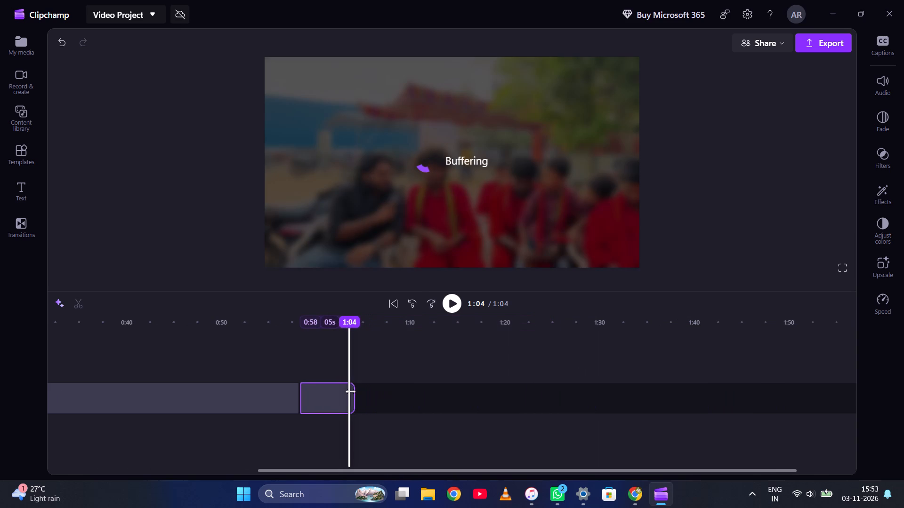
pyautogui.moveTo(350, 391); pyautogui.dragTo(347, 391)
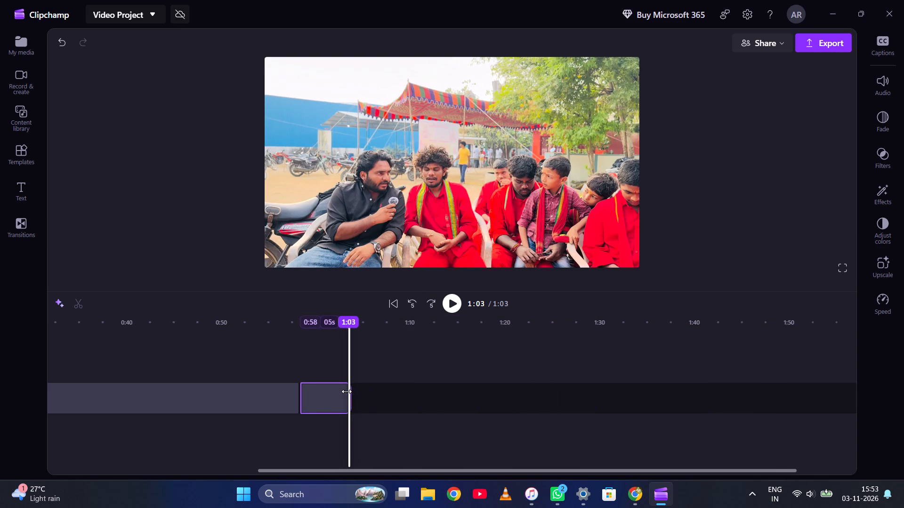
pyautogui.moveTo(347, 391); pyautogui.dragTo(347, 392)
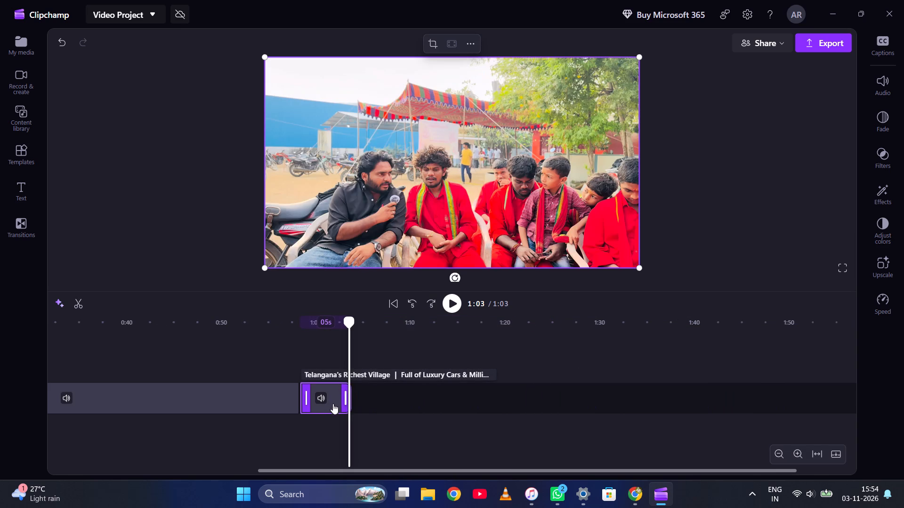
pyautogui.click(332, 402)
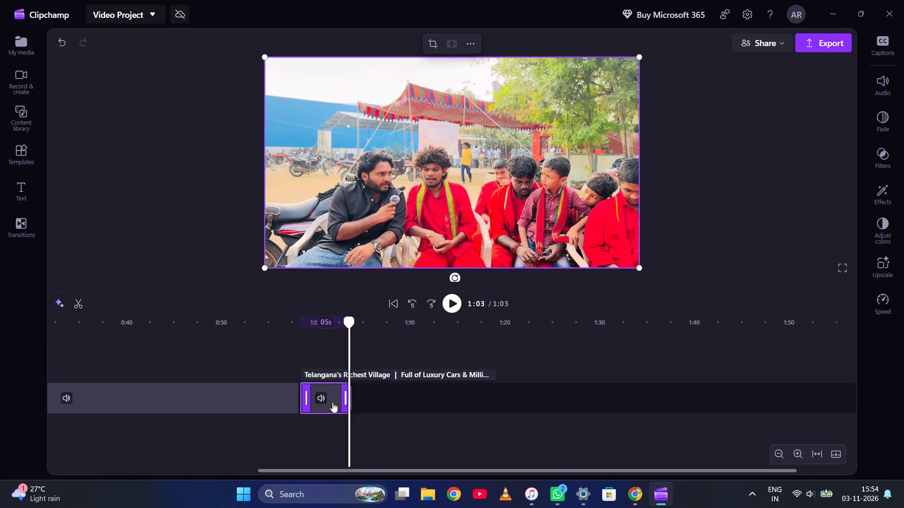
pyautogui.click(332, 402)
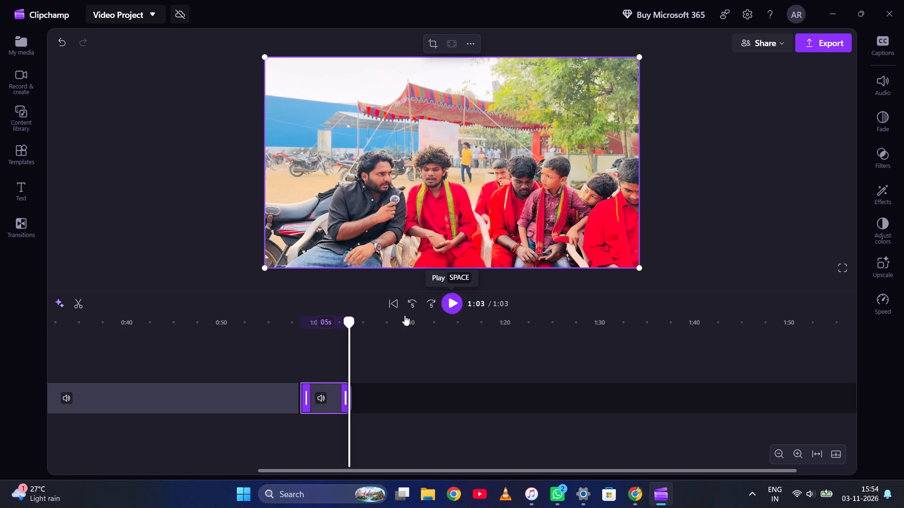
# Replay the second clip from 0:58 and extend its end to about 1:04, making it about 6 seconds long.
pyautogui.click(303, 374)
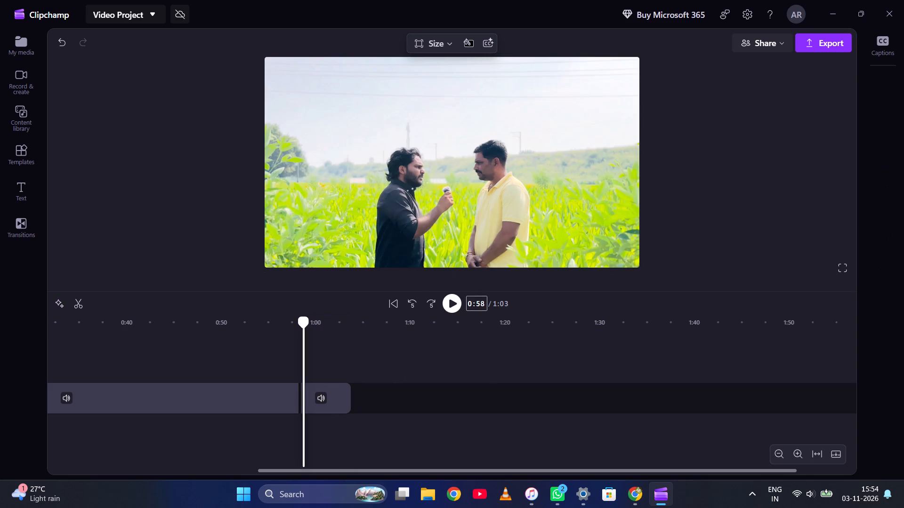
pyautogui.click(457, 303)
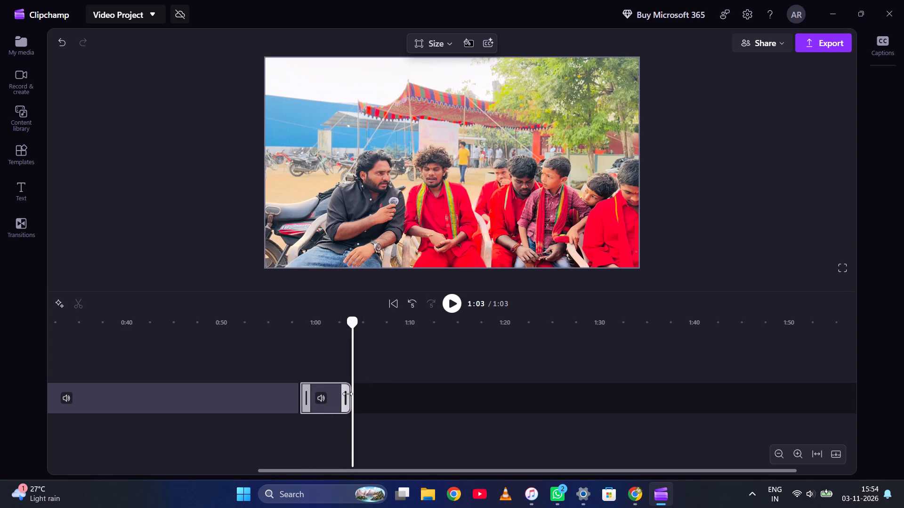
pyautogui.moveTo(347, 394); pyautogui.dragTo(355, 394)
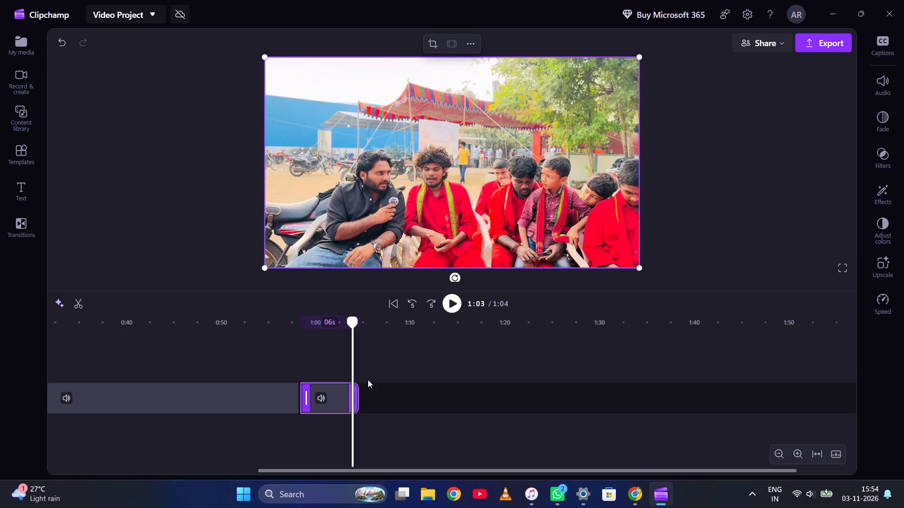
# Replay the second clip, shorten it to about 4 seconds so it ends on the field shot captioned Farming, and play it again to check.
pyautogui.click(330, 400)
pyautogui.click(300, 380)
pyautogui.moveTo(300, 380); pyautogui.dragTo(394, 349)
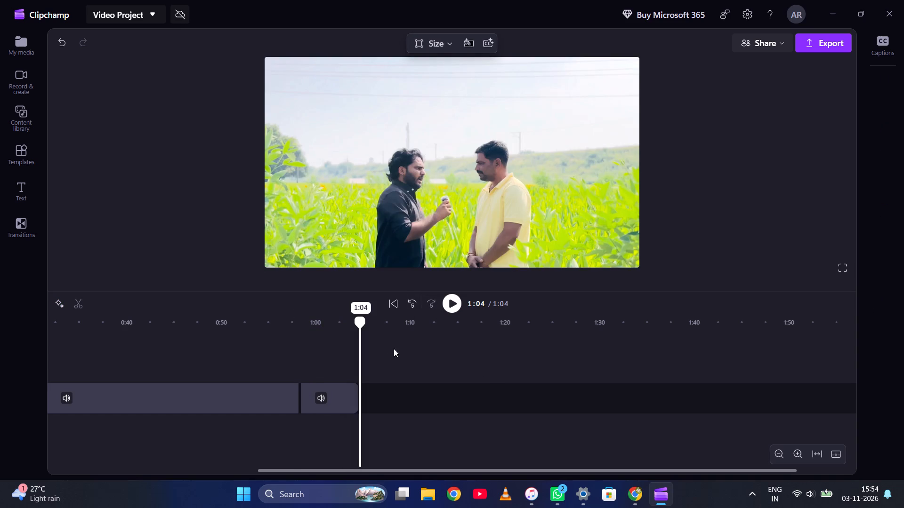
pyautogui.moveTo(394, 349); pyautogui.dragTo(299, 359)
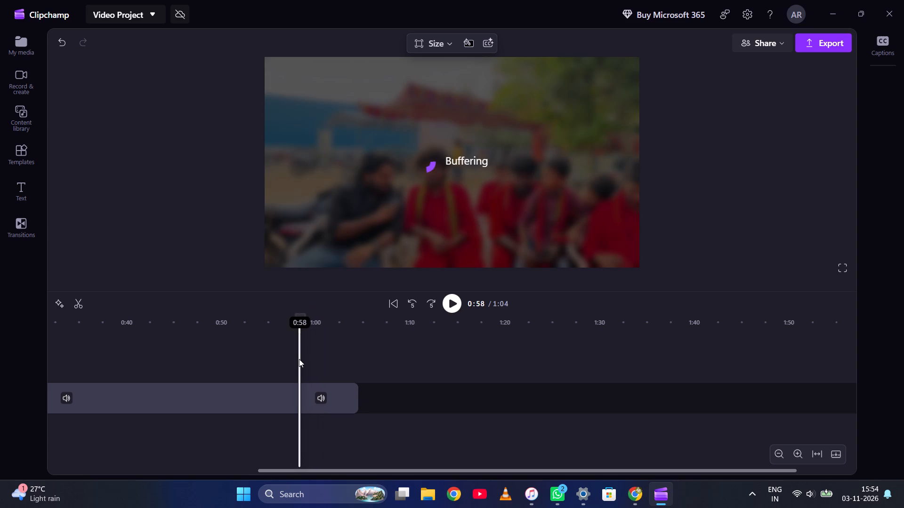
pyautogui.click(449, 300)
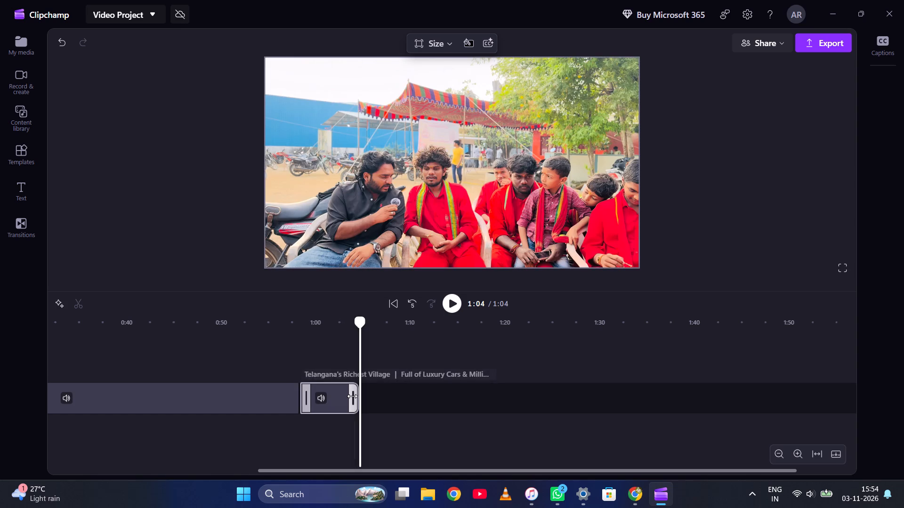
pyautogui.moveTo(351, 396); pyautogui.dragTo(347, 396)
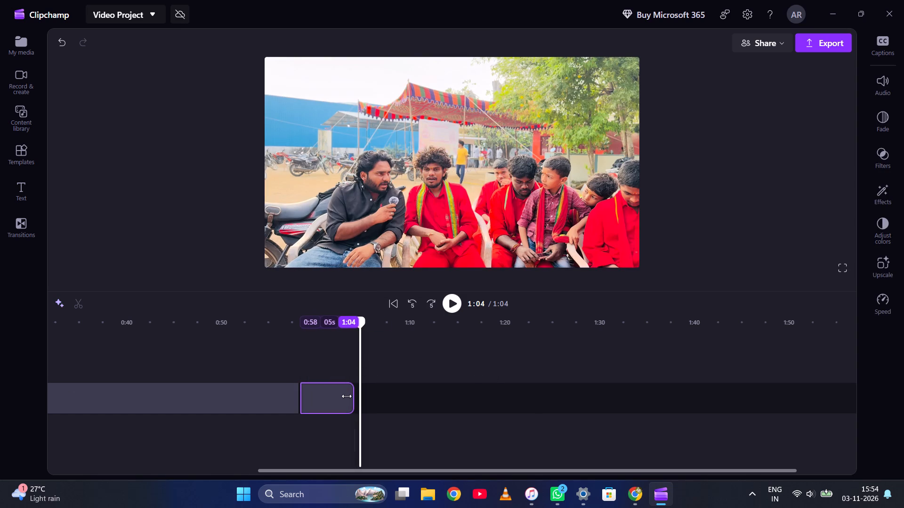
pyautogui.moveTo(347, 396); pyautogui.dragTo(343, 396)
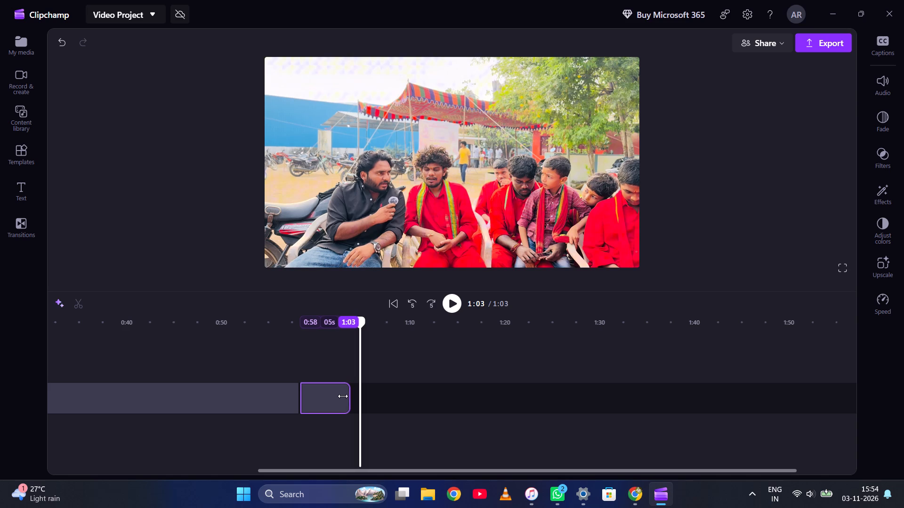
pyautogui.moveTo(343, 396); pyautogui.dragTo(339, 396)
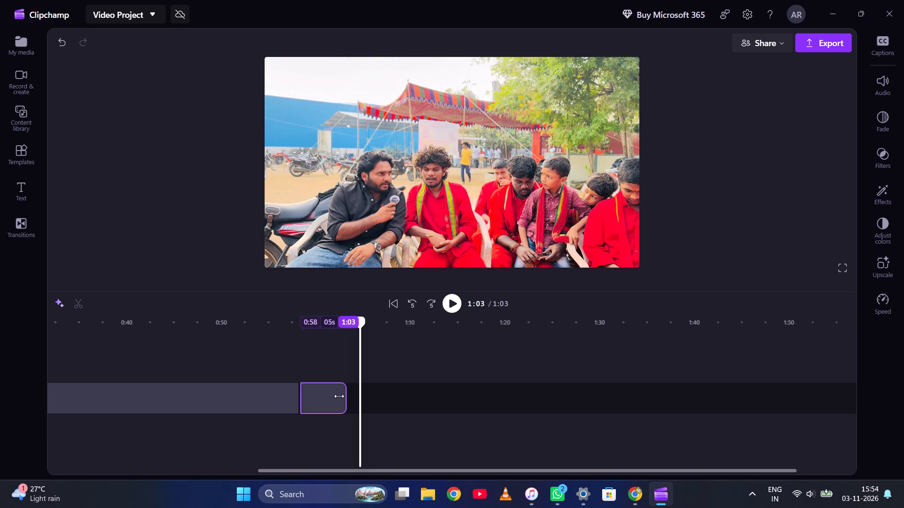
pyautogui.moveTo(339, 396); pyautogui.dragTo(338, 396)
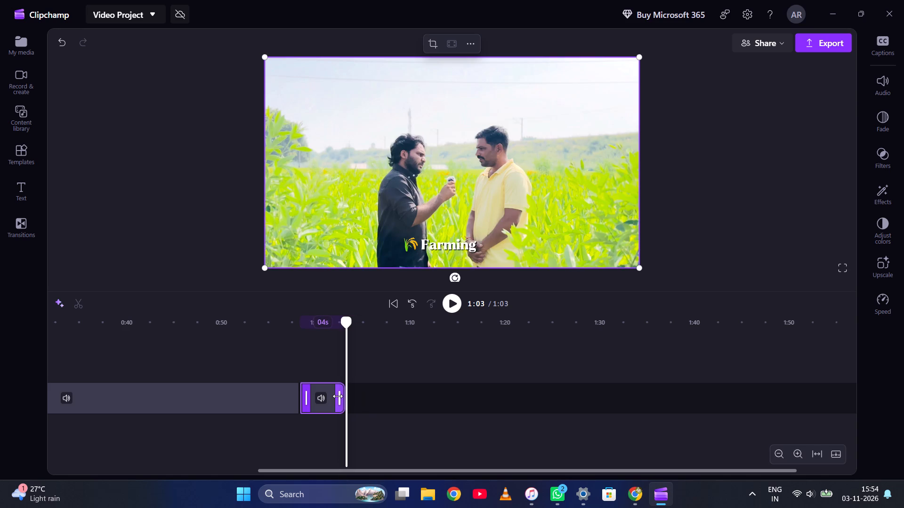
pyautogui.click(299, 373)
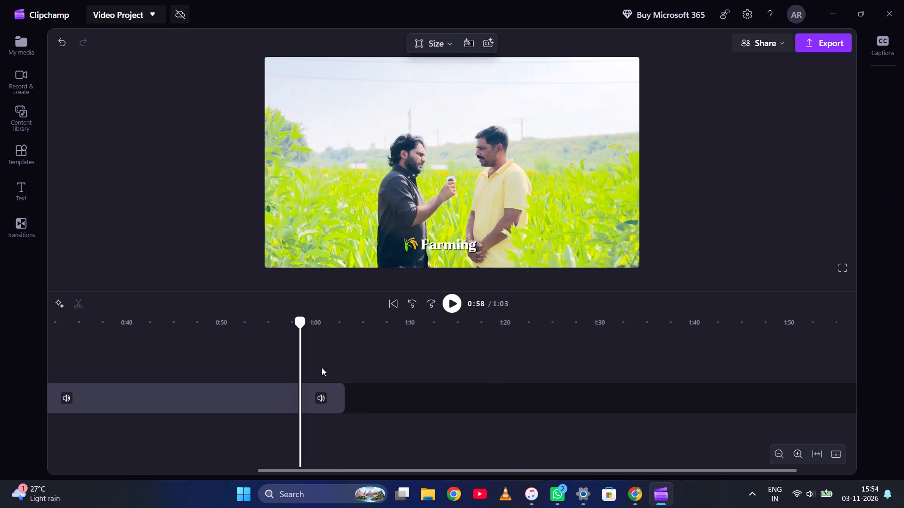
pyautogui.click(453, 304)
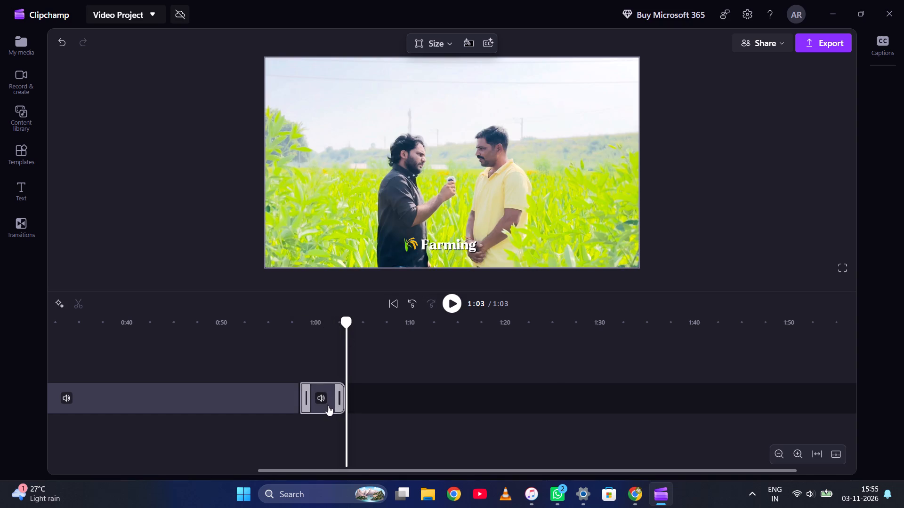
# Open the additional options for the short field clip.
pyautogui.rightClick(329, 402)
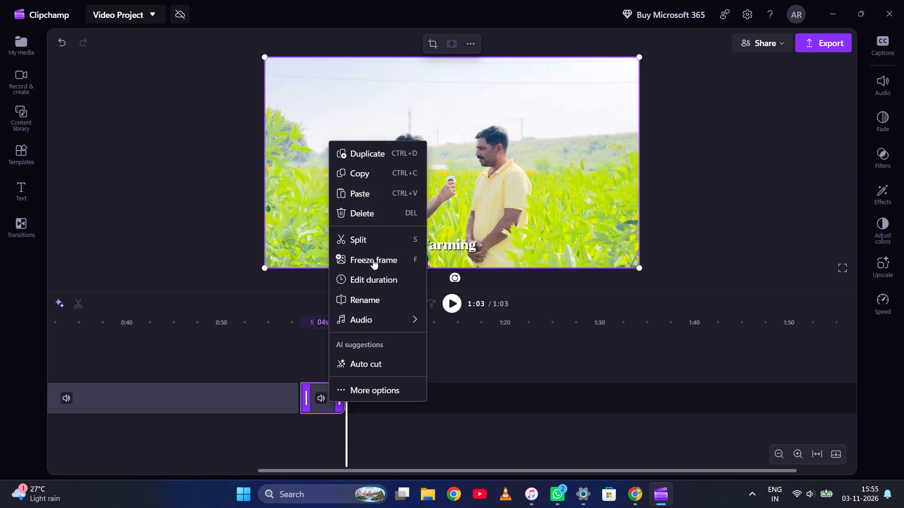
pyautogui.click(374, 381)
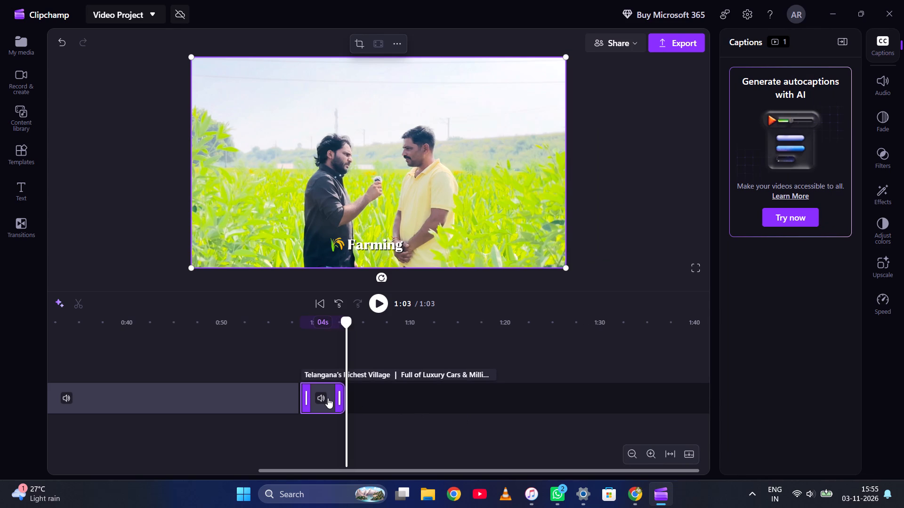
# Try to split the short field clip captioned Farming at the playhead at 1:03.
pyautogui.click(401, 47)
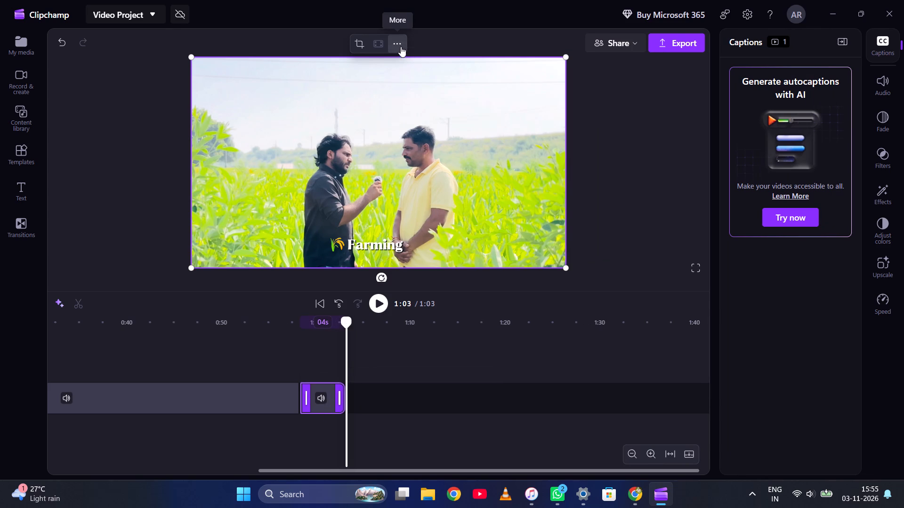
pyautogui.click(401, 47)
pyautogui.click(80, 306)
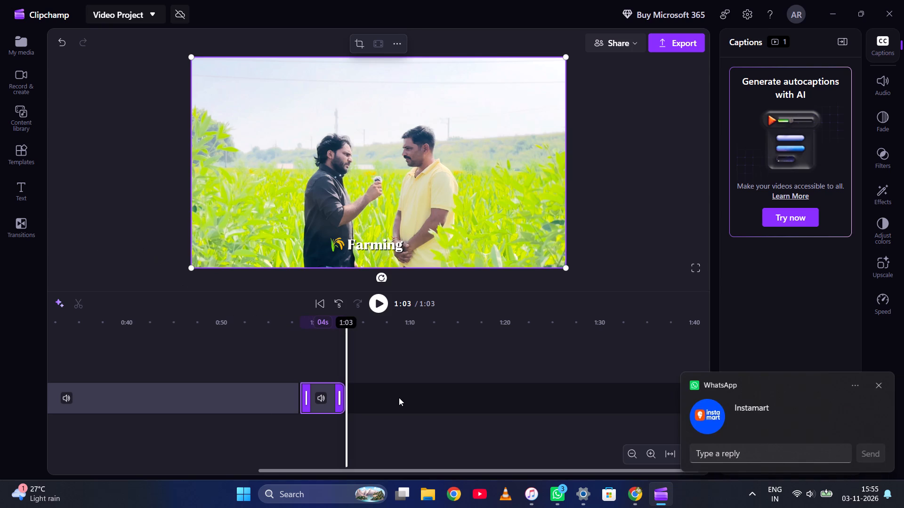
# Switch to Chrome and review the search answer's Clipchamp instructions for cutting and combining video portions.
pyautogui.click(639, 494)
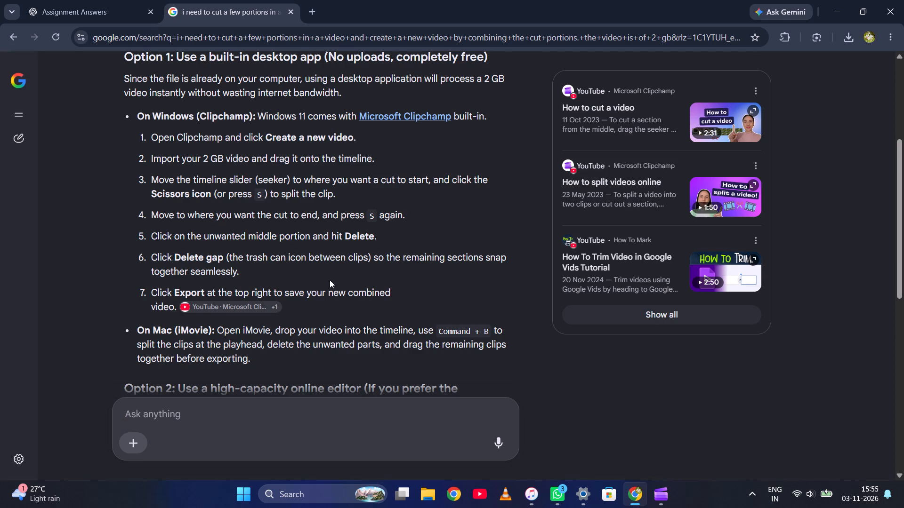
# Review the Clipchamp cutting and combining instructions in Chrome and return to Clipchamp.
pyautogui.click(840, 0)
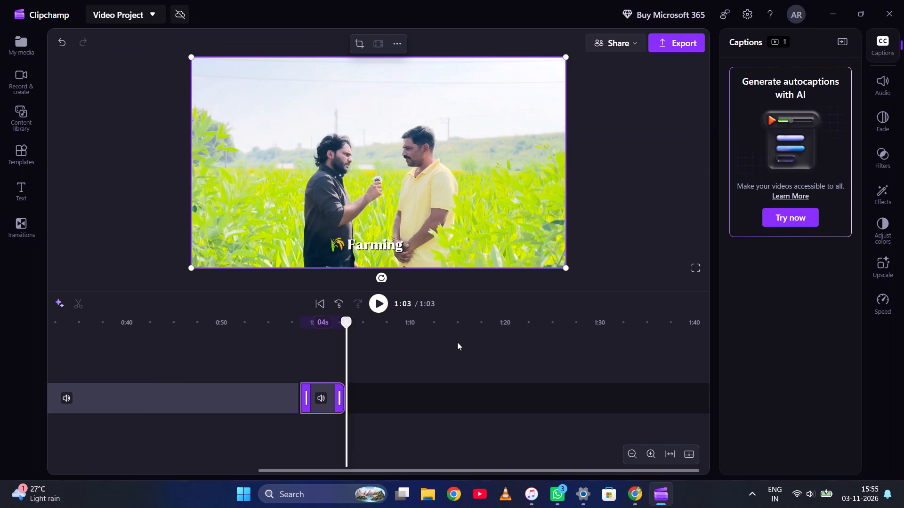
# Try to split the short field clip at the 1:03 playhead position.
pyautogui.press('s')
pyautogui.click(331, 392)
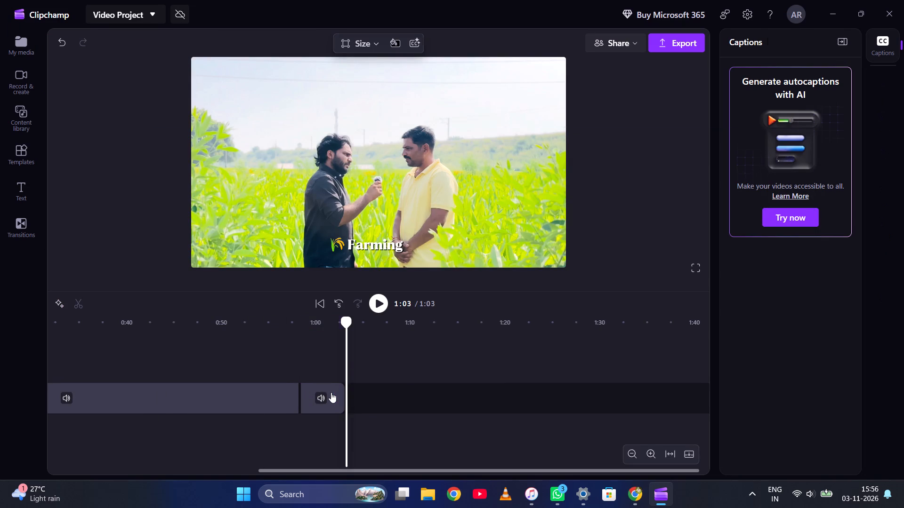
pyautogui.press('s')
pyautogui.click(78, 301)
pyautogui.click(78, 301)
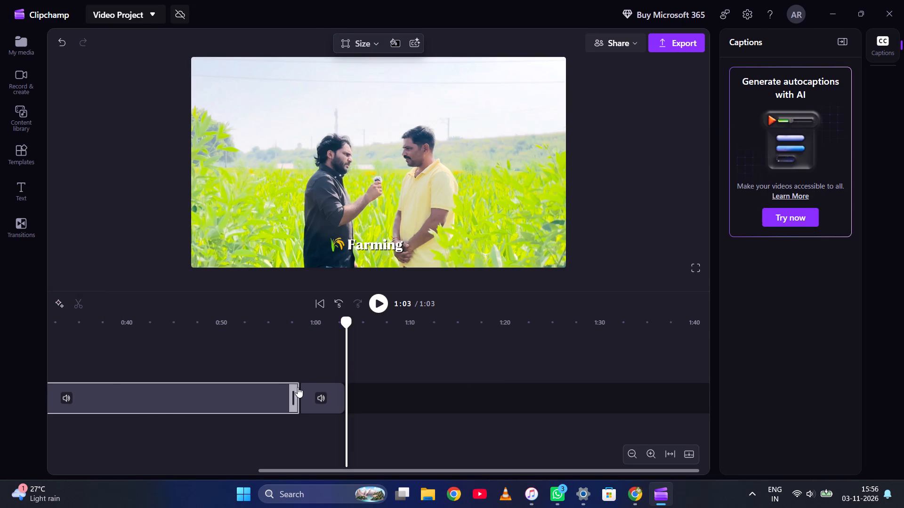
# Delete the long first clip that precedes the short field clip on the timeline.
pyautogui.rightClick(243, 397)
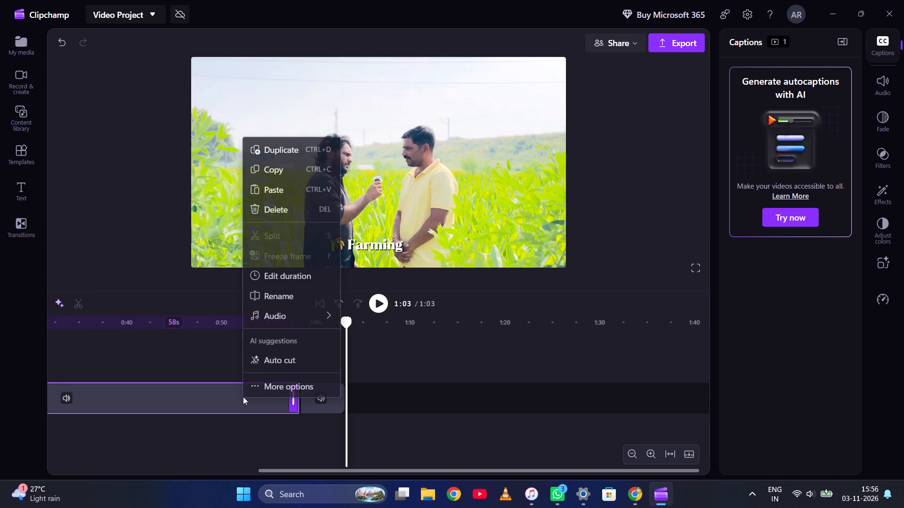
pyautogui.click(294, 206)
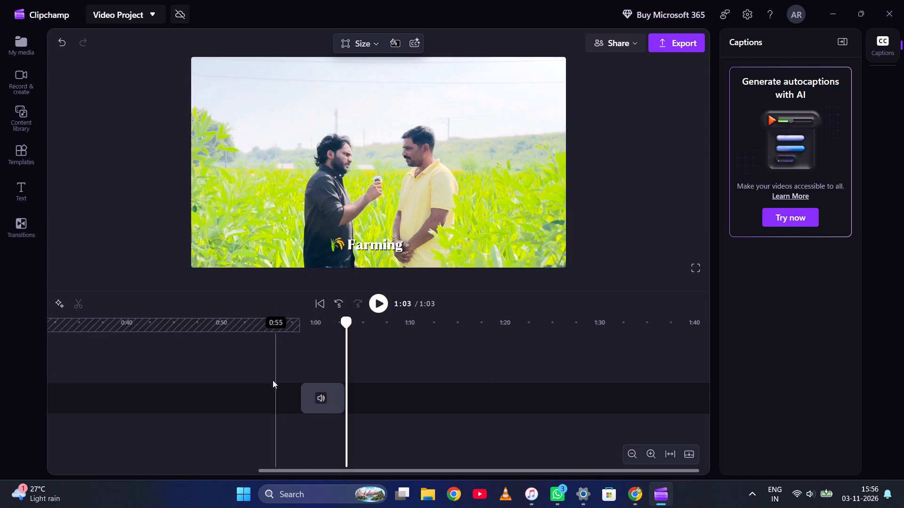
# Close the empty gap before the short field clip so that it starts at 0:00.
pyautogui.click(253, 372)
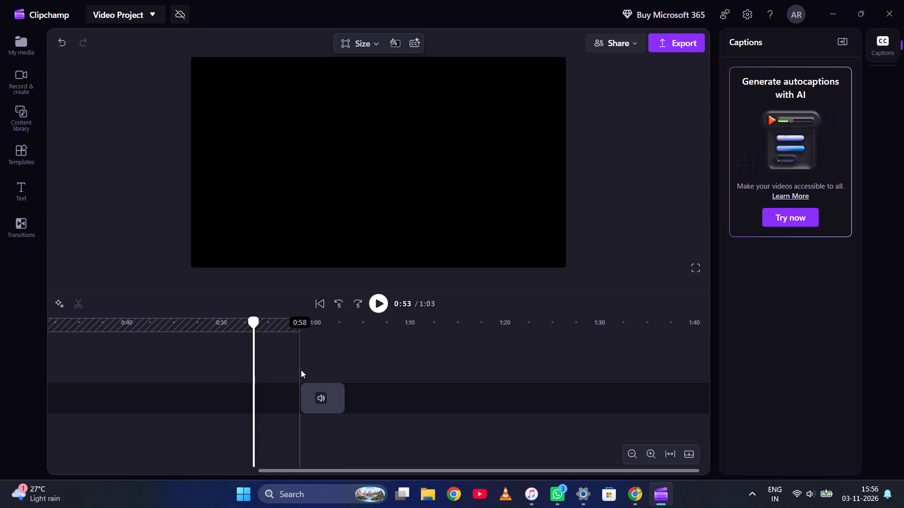
pyautogui.click(302, 370)
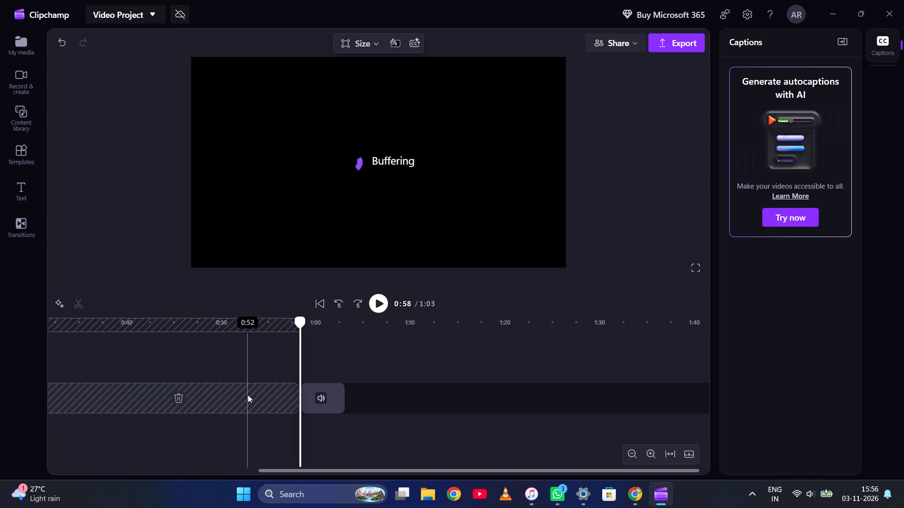
pyautogui.click(176, 399)
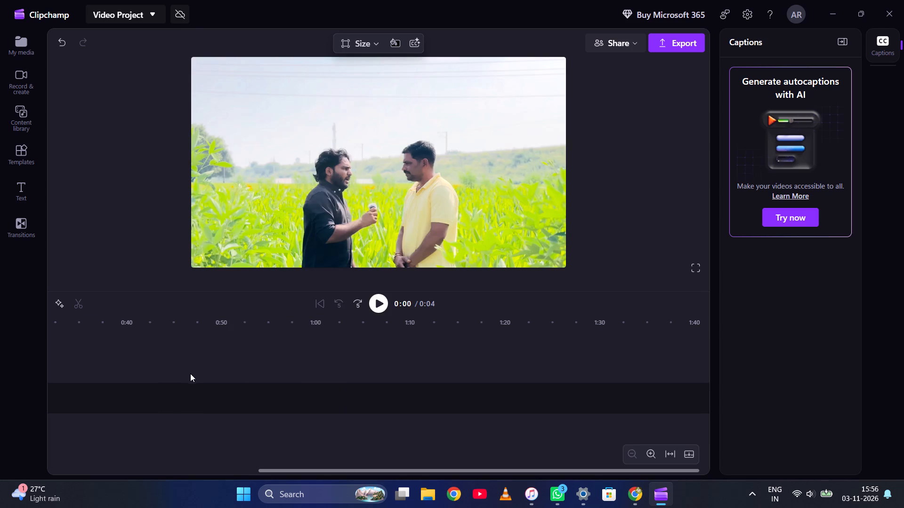
pyautogui.hscroll(5, 188, 373)
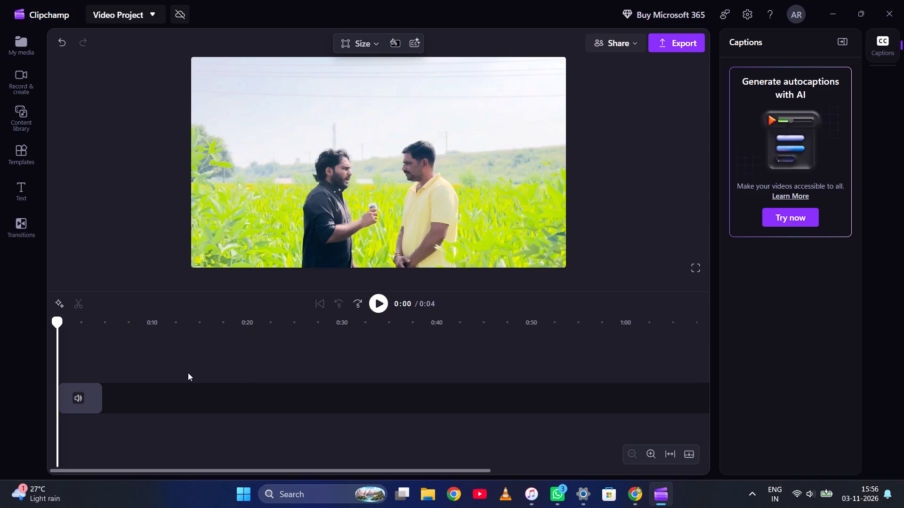
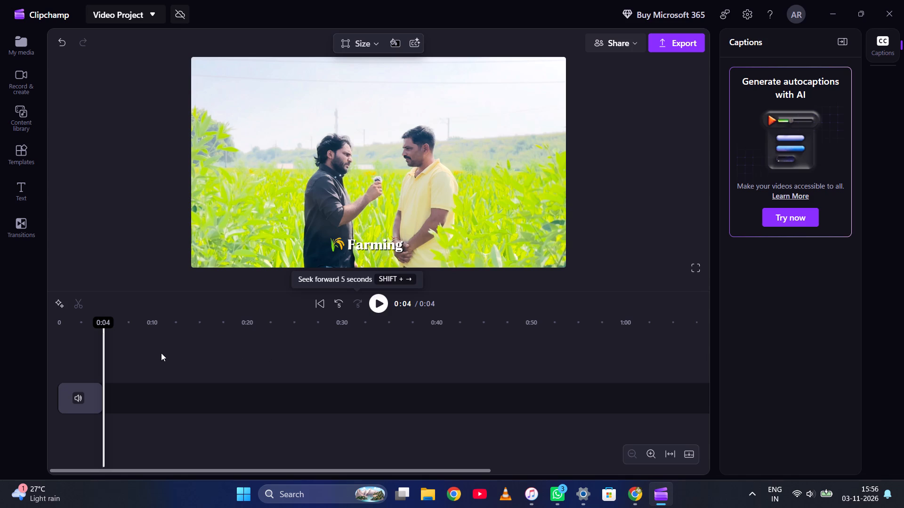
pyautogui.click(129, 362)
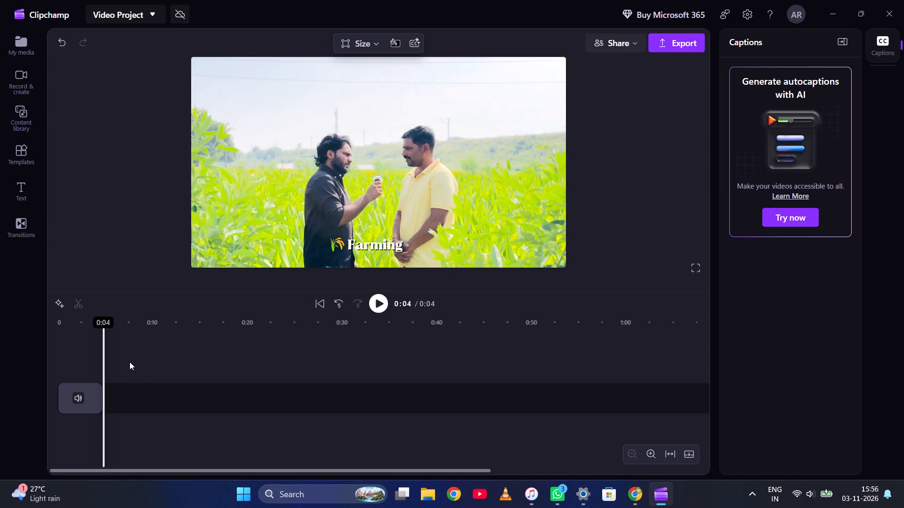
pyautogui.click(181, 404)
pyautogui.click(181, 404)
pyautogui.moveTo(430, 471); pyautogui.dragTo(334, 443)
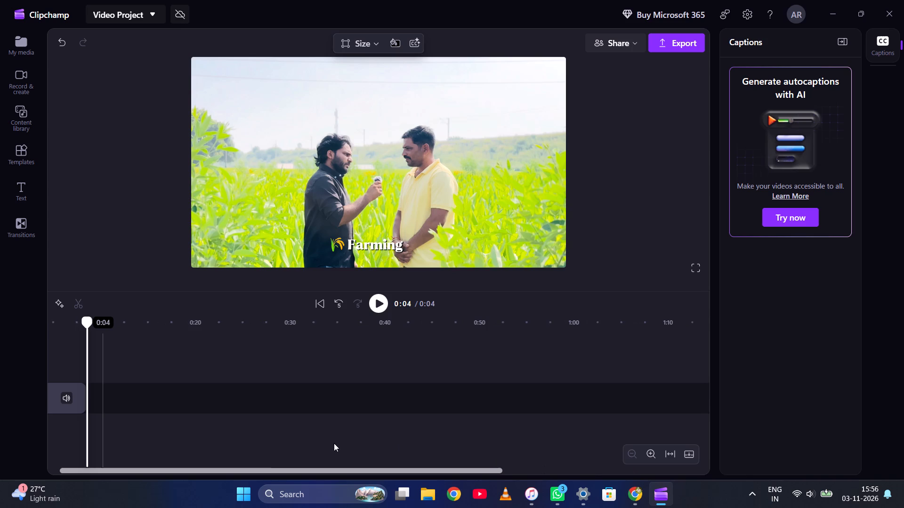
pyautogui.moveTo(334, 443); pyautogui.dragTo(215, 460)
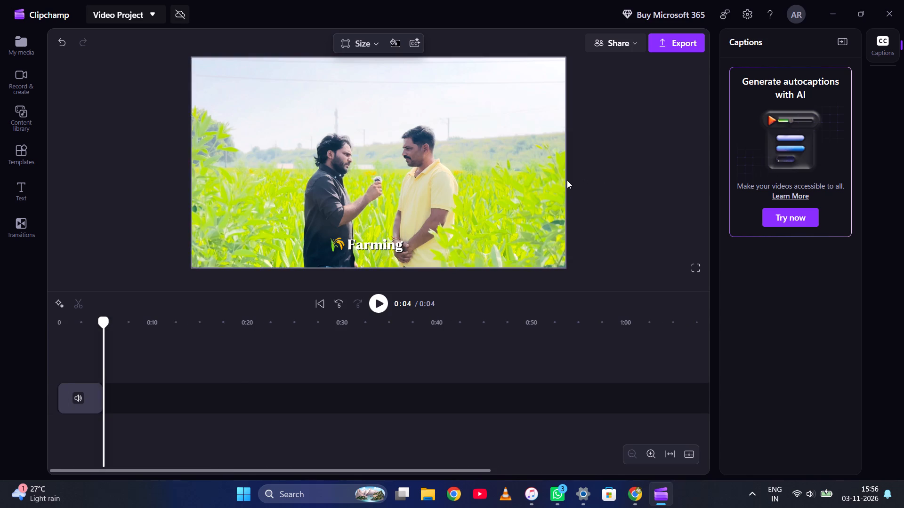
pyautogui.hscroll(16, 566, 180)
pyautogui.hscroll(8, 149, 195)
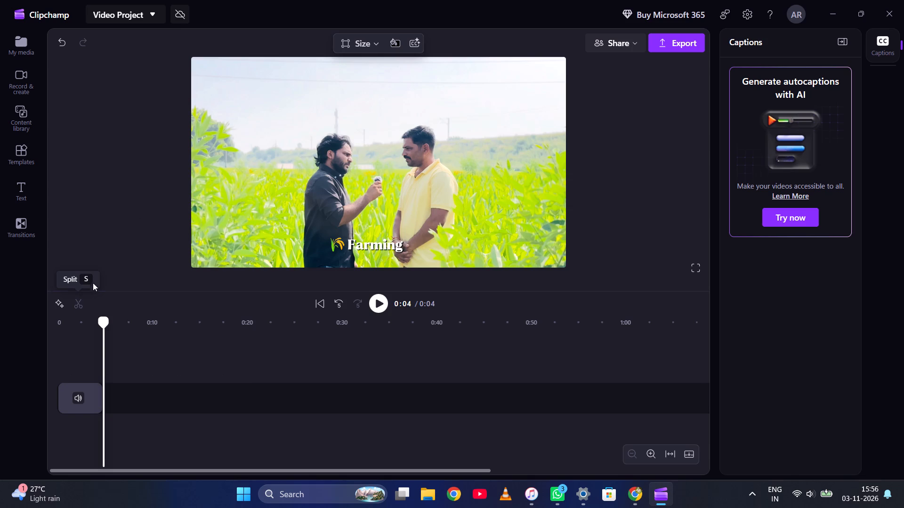
# Export the video at 1080p as Video Project.mp4, dismissing the satisfaction survey and the downloads pop-up.
pyautogui.click(679, 44)
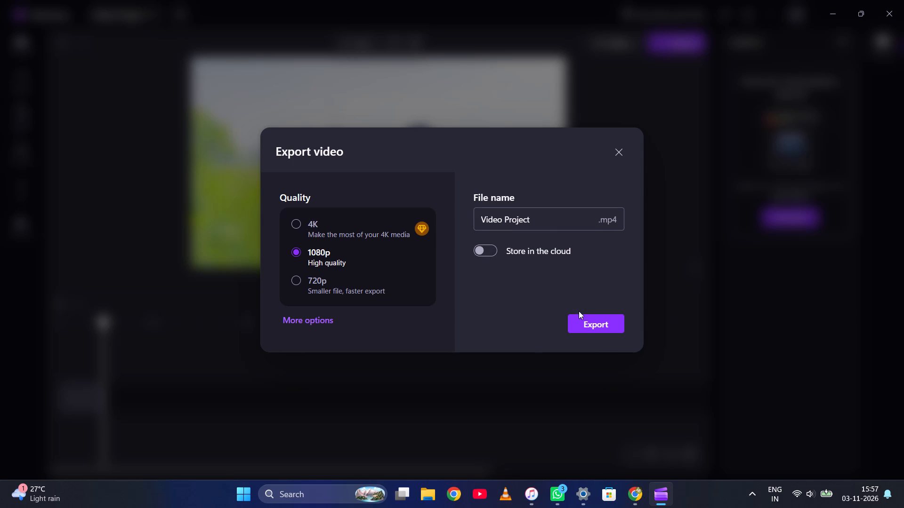
pyautogui.click(597, 324)
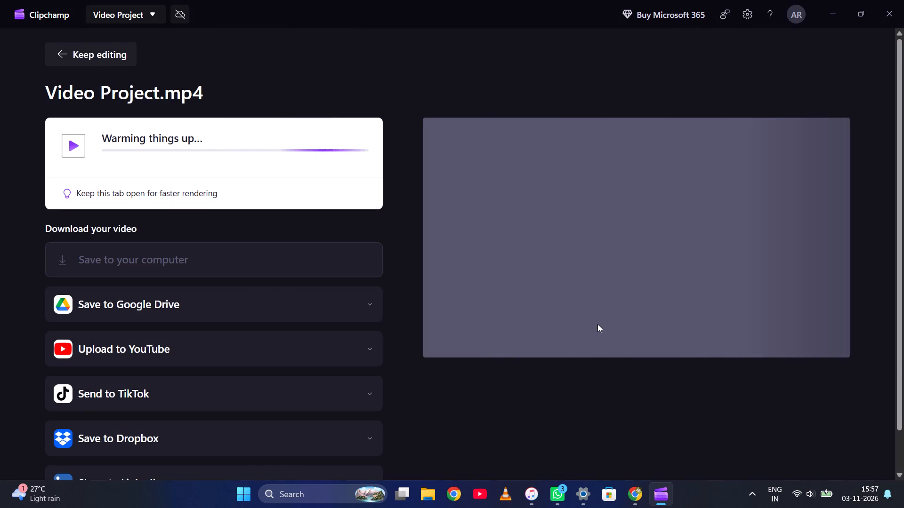
pyautogui.scroll(-4, 267, 369)
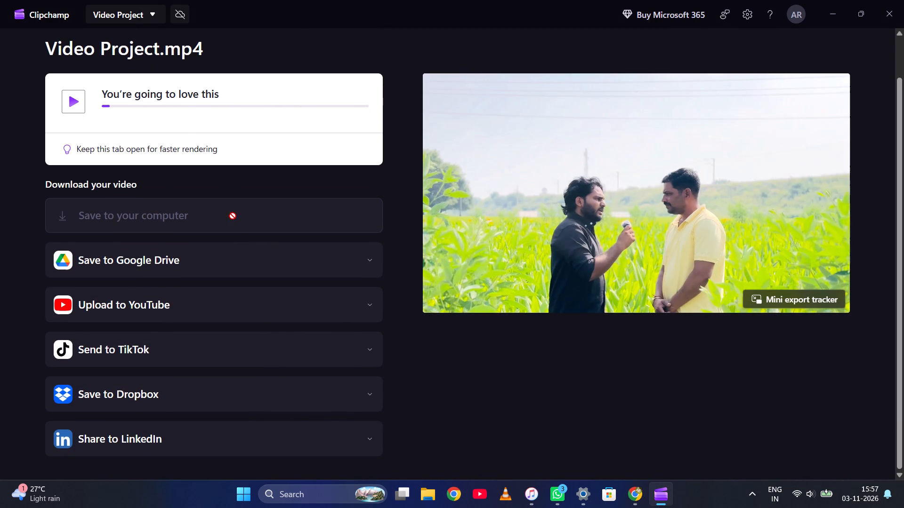
pyautogui.click(212, 210)
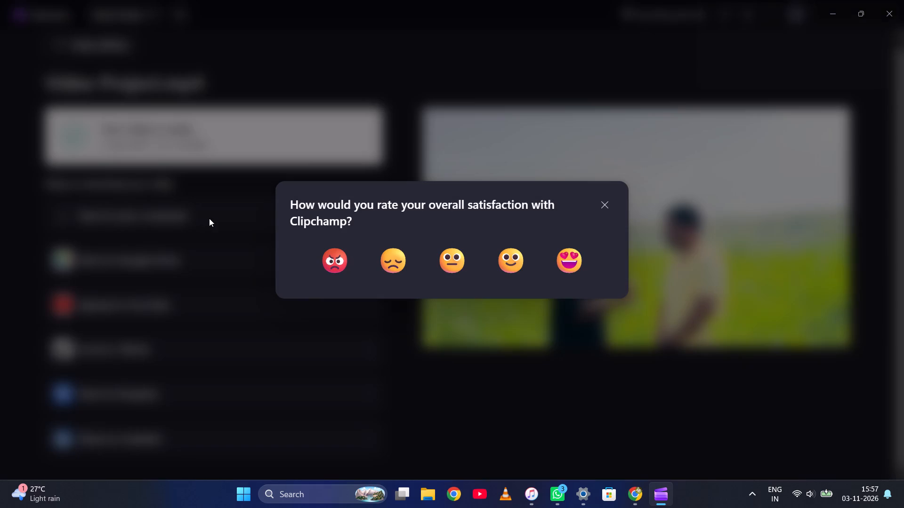
pyautogui.click(603, 204)
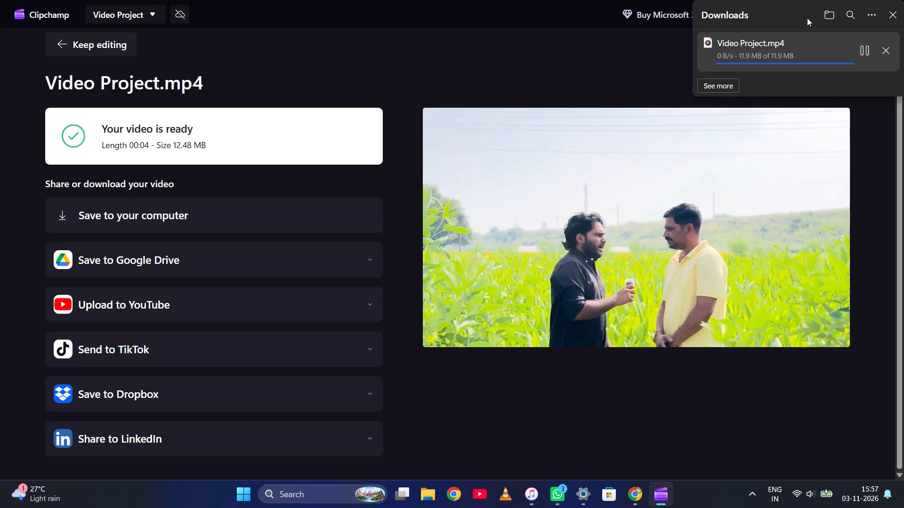
pyautogui.click(899, 16)
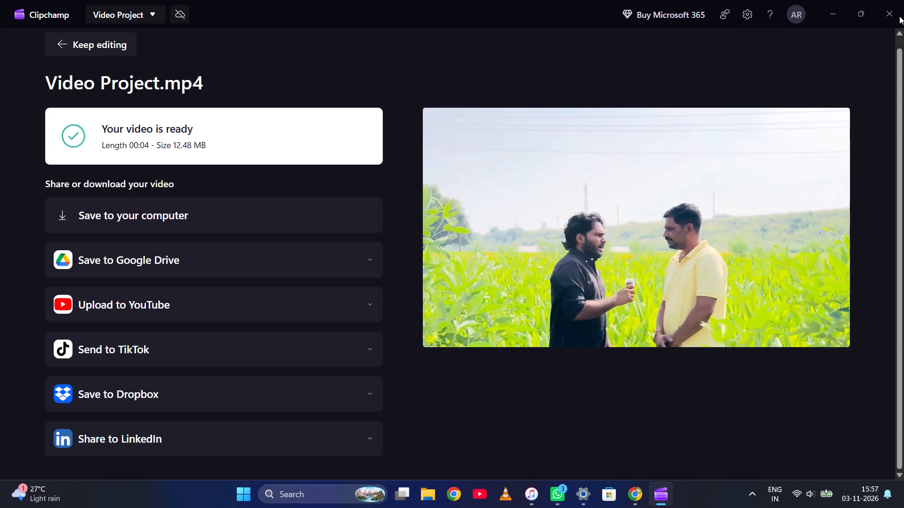
# Return to the editor and play the short field clip from the start.
pyautogui.click(58, 38)
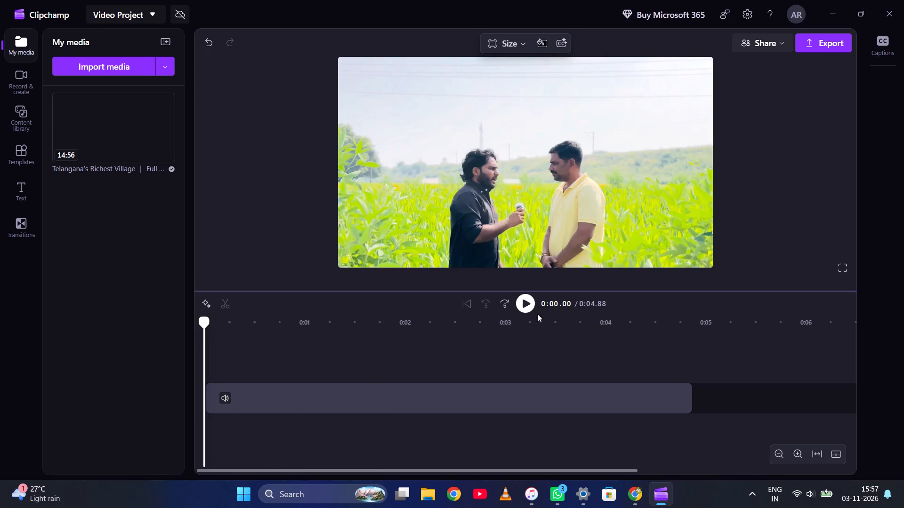
pyautogui.click(530, 302)
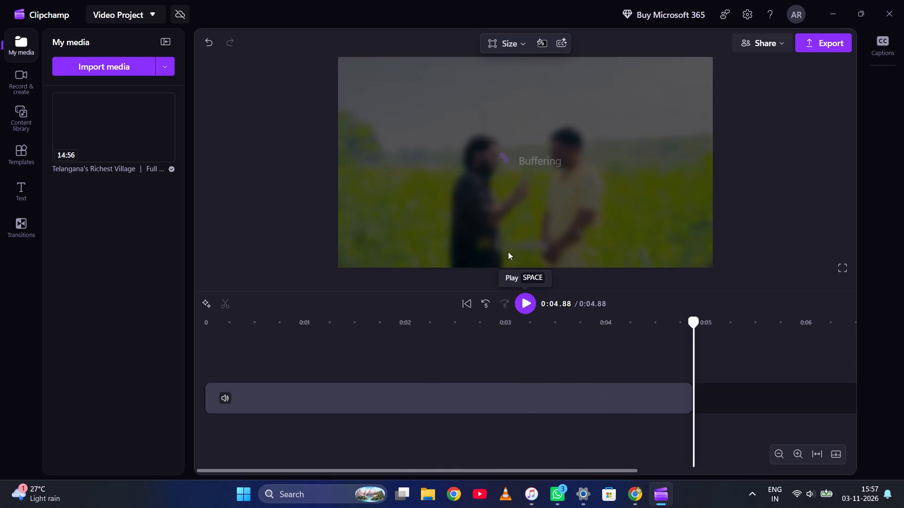
# Add the full "Telangana's Richest Village" video from the project media to the timeline after the short field clip.
pyautogui.click(124, 138)
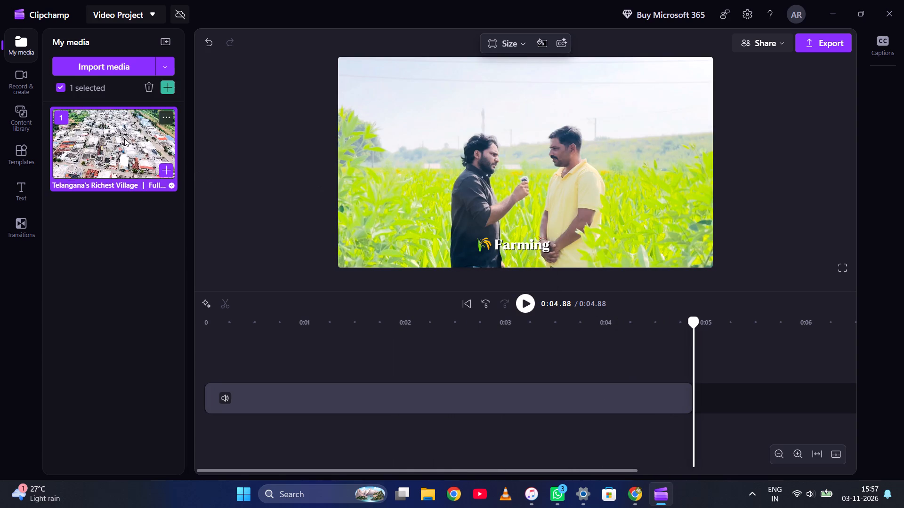
pyautogui.click(163, 167)
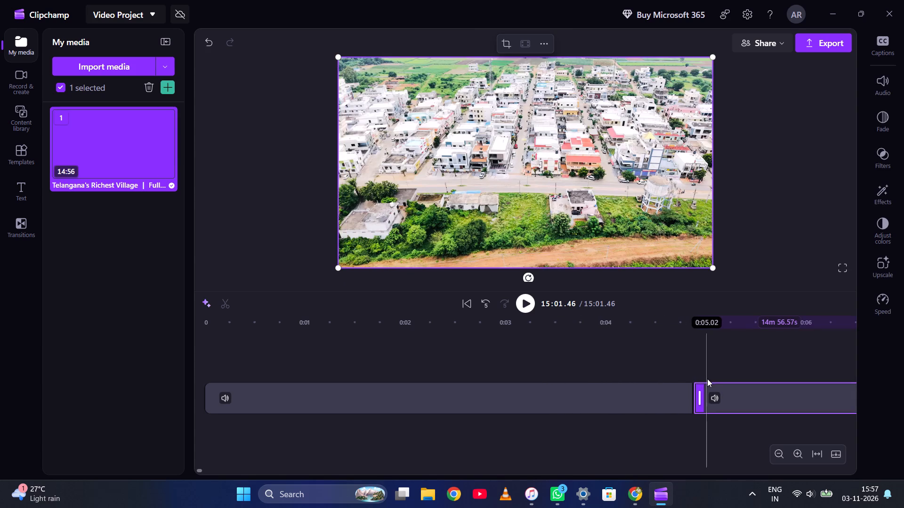
pyautogui.click(700, 389)
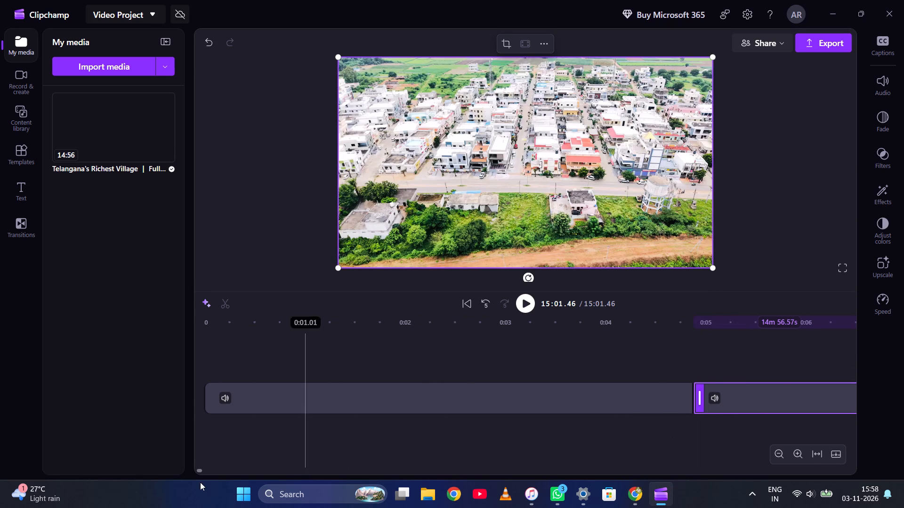
pyautogui.moveTo(199, 472); pyautogui.dragTo(332, 477)
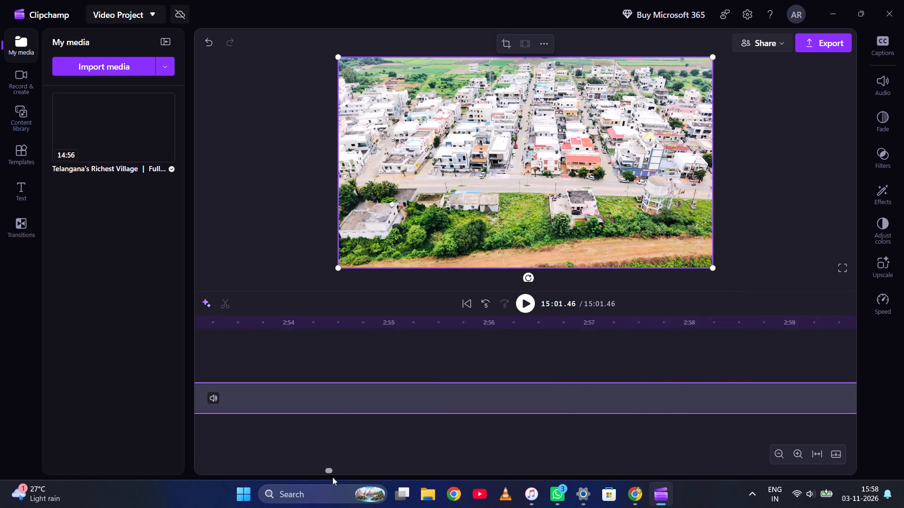
pyautogui.moveTo(332, 477); pyautogui.dragTo(128, 476)
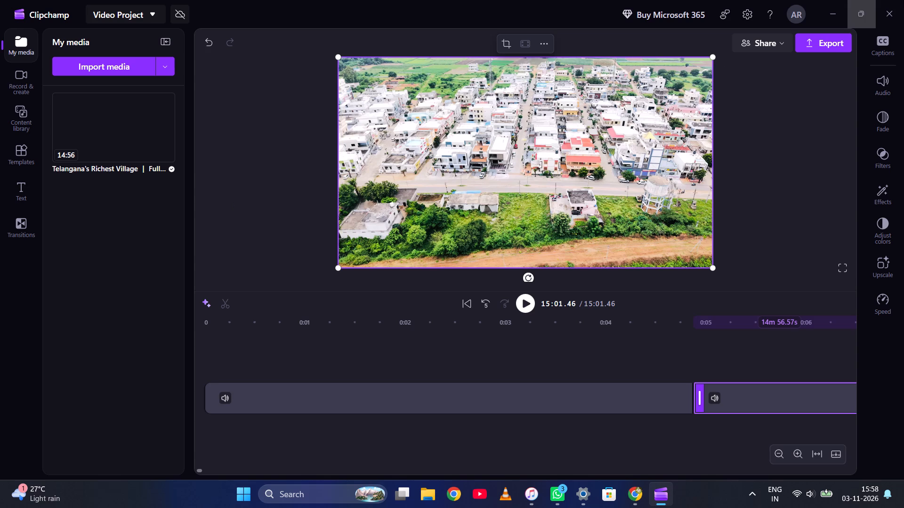
# Close Clipchamp.
pyautogui.click(885, 0)
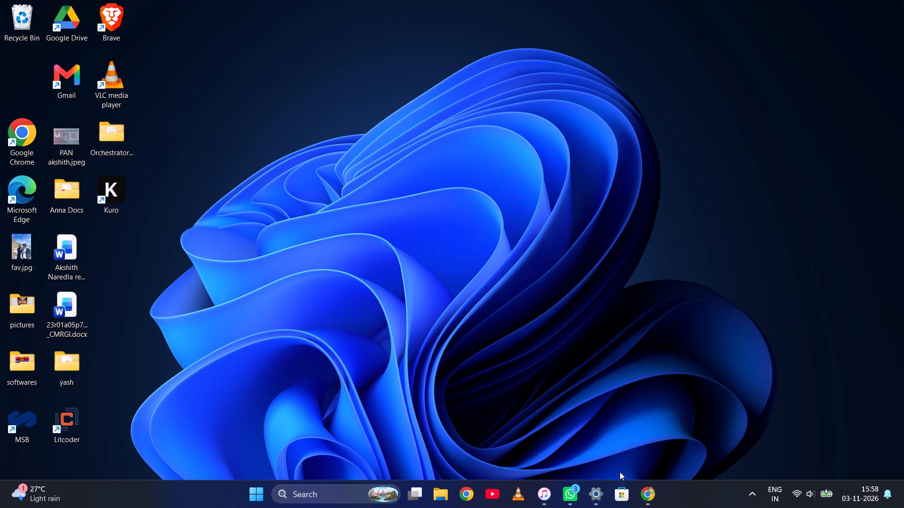